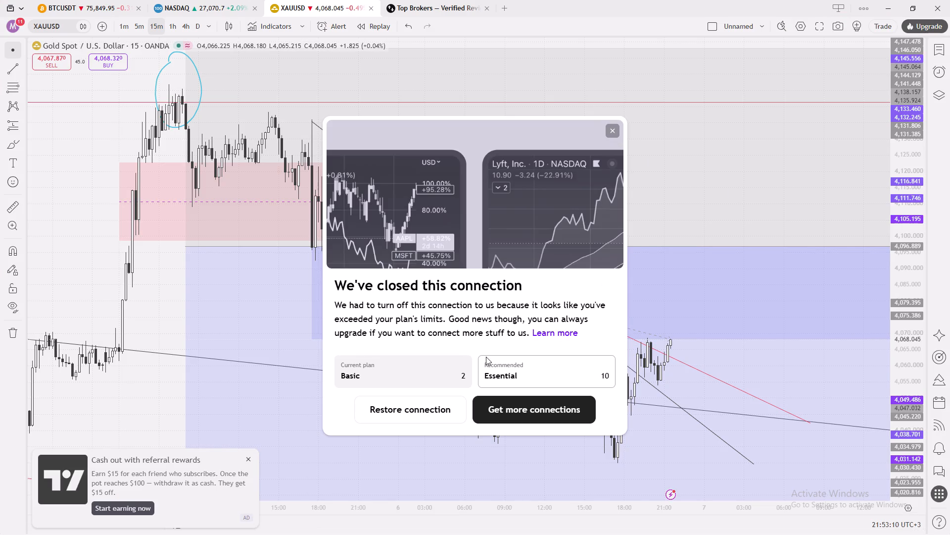
{"action": "left_click", "coordinate": [428, 407]}
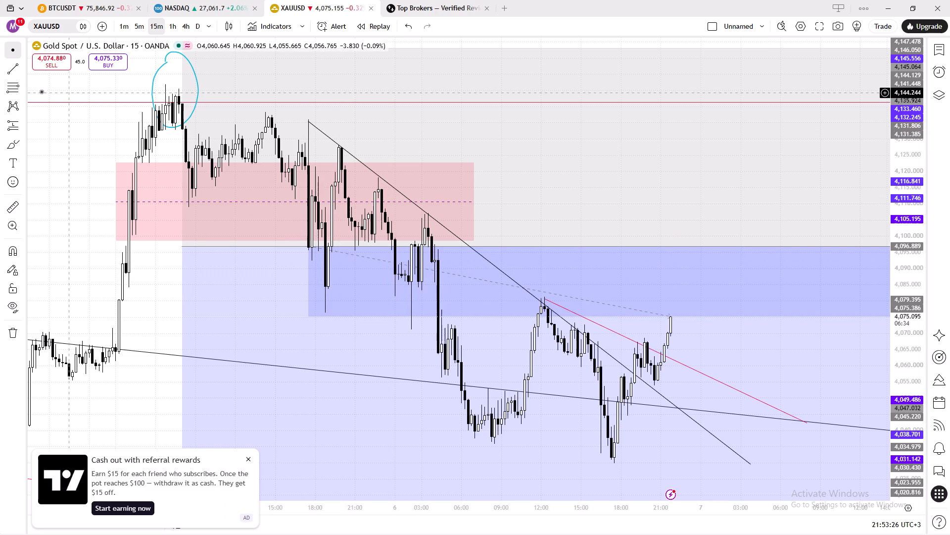
Level the red descending trend line from the 6 Nov 12:15 swing high into a horizontal line at about 4,080.63.
{"action": "left_click", "coordinate": [12, 74]}
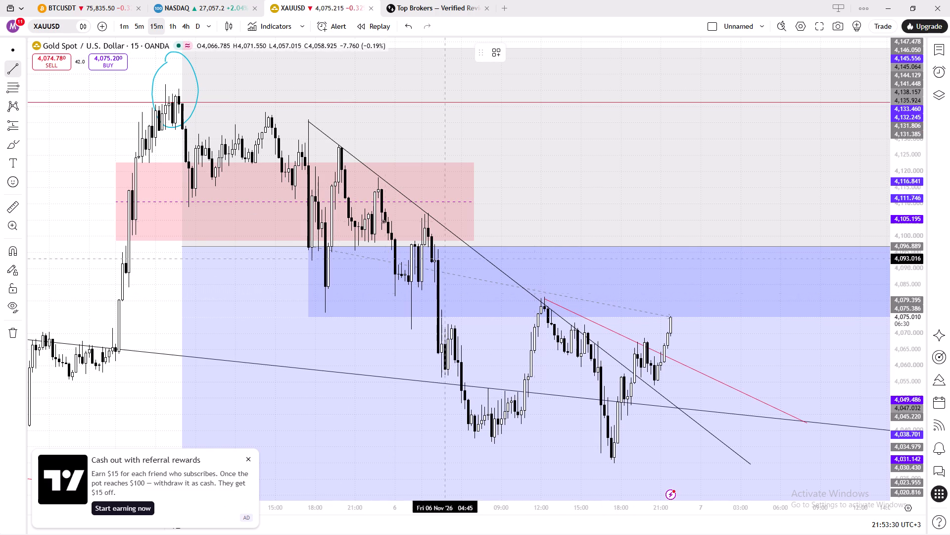
{"action": "left_click", "coordinate": [2, 50]}
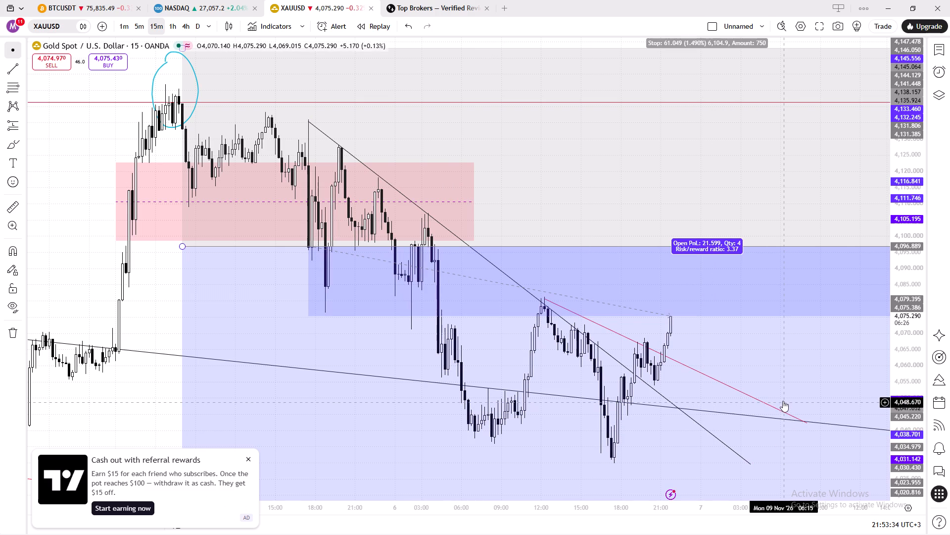
{"action": "left_click_drag", "start_coordinate": [806, 420], "coordinate": [810, 409]}
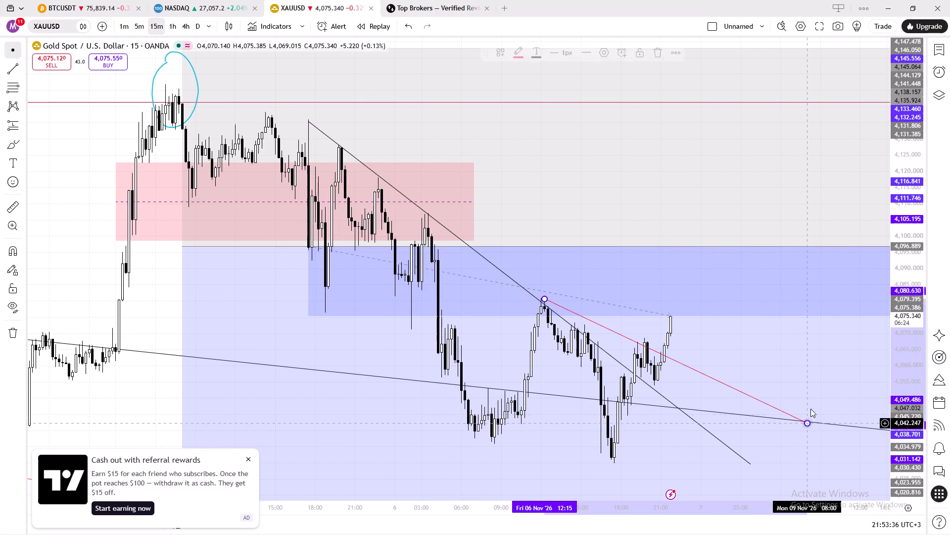
{"action": "left_click_drag", "start_coordinate": [810, 409], "coordinate": [799, 337]}
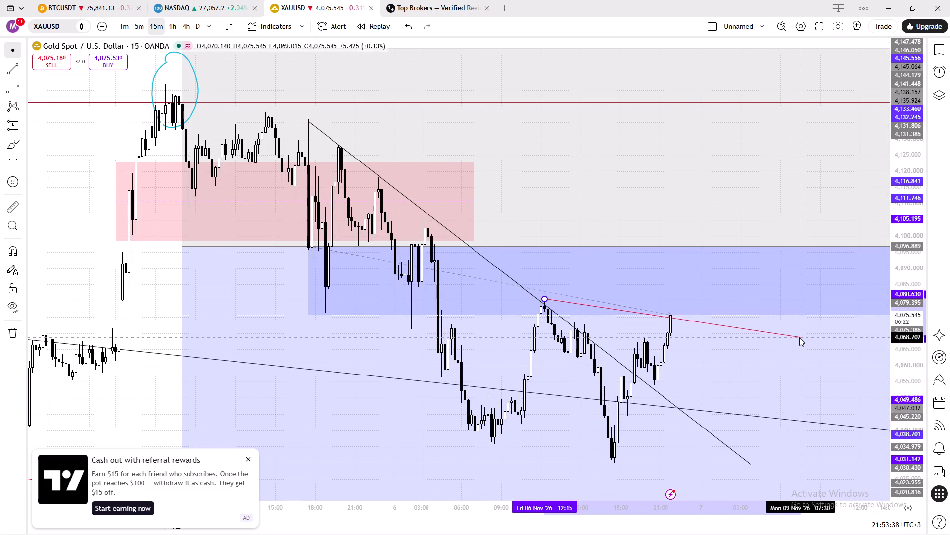
{"action": "left_click_drag", "start_coordinate": [799, 337], "coordinate": [806, 347]}
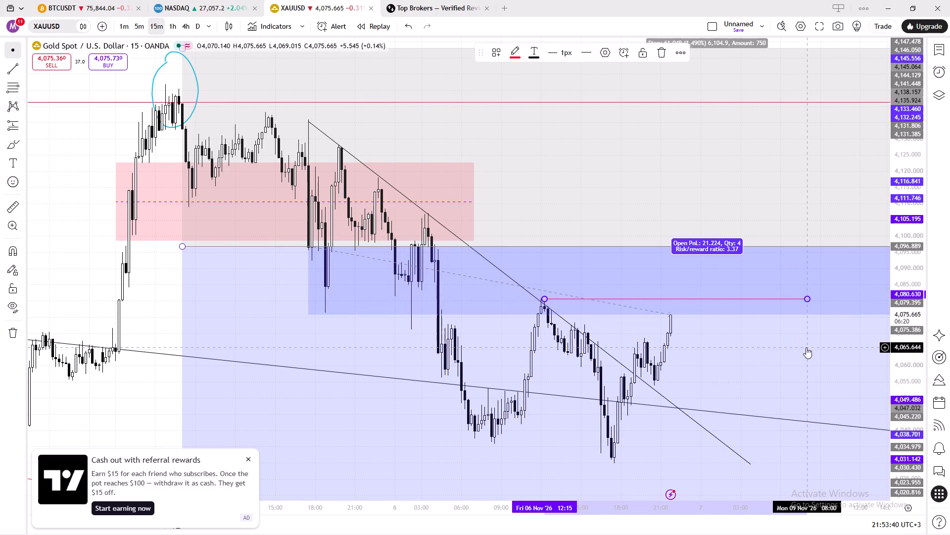
{"action": "left_click", "coordinate": [806, 348], "text": "shift"}
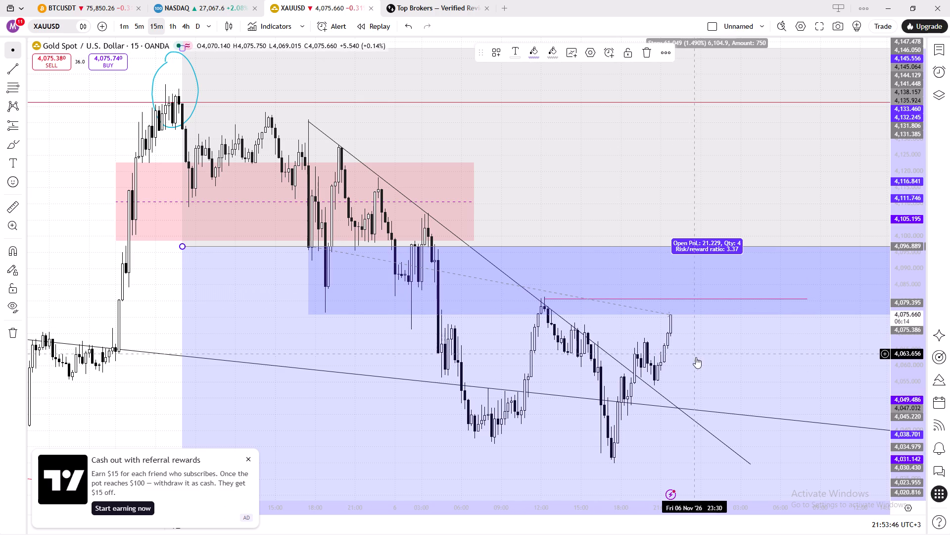
Raise the red horizontal line to about 4,081.09 and stretch it from 6 Nov 11:45 to 9 Nov 08:15.
{"action": "left_click", "coordinate": [659, 300]}
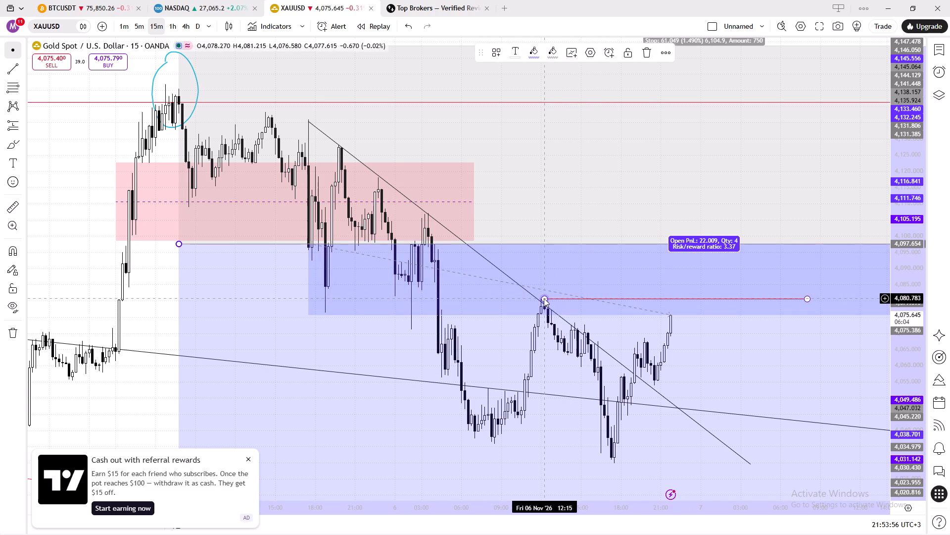
{"action": "left_click_drag", "start_coordinate": [544, 298], "coordinate": [537, 298]}
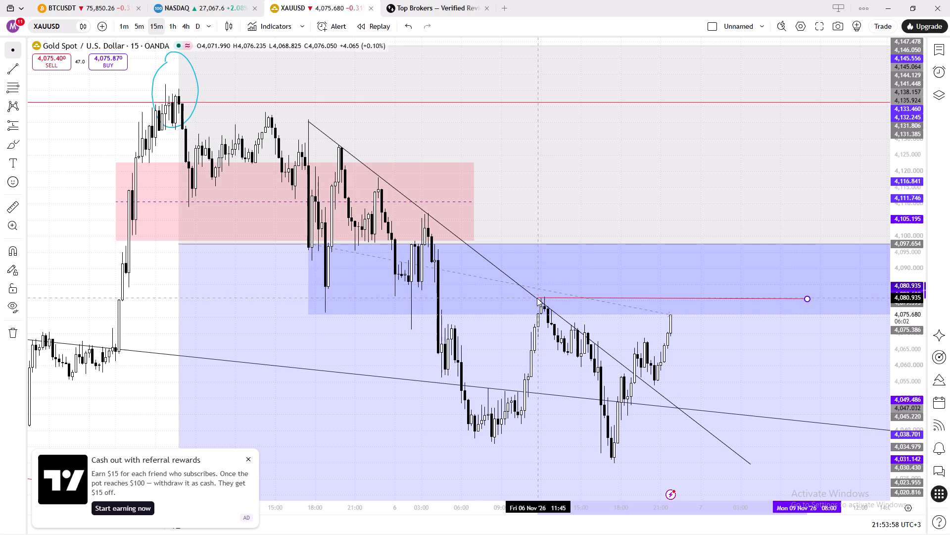
{"action": "left_click_drag", "start_coordinate": [537, 298], "coordinate": [538, 297]}
{"action": "left_click", "coordinate": [538, 297]}
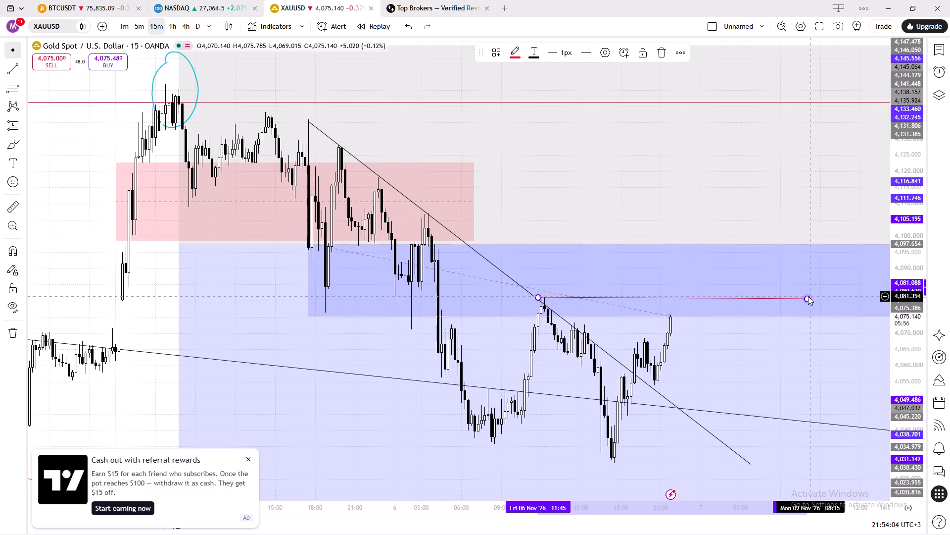
{"action": "left_click", "coordinate": [807, 296]}
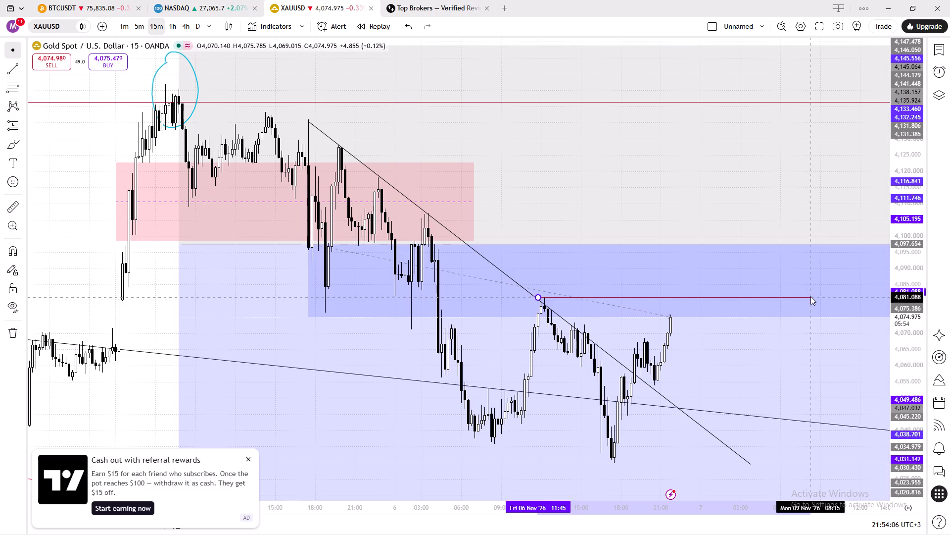
{"action": "left_click", "coordinate": [810, 296], "text": "shift"}
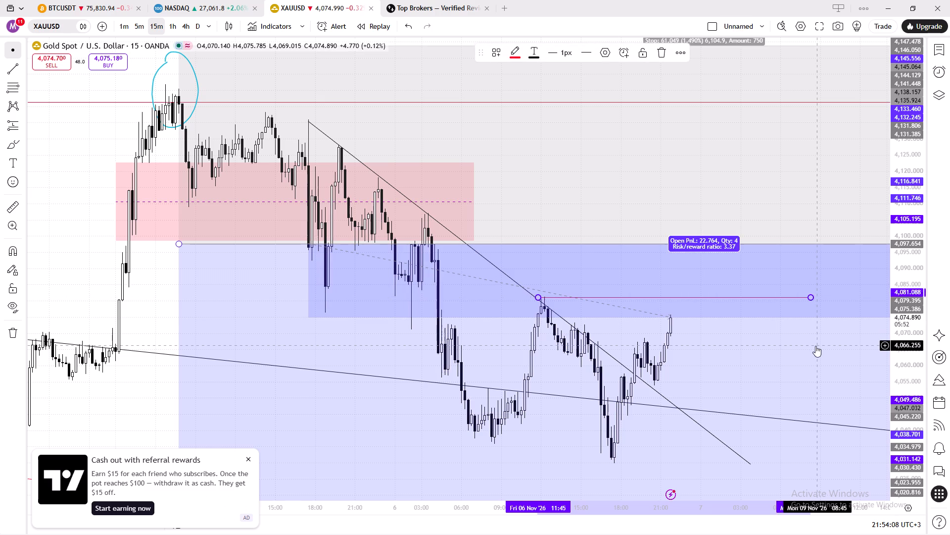
{"action": "left_click", "coordinate": [815, 346]}
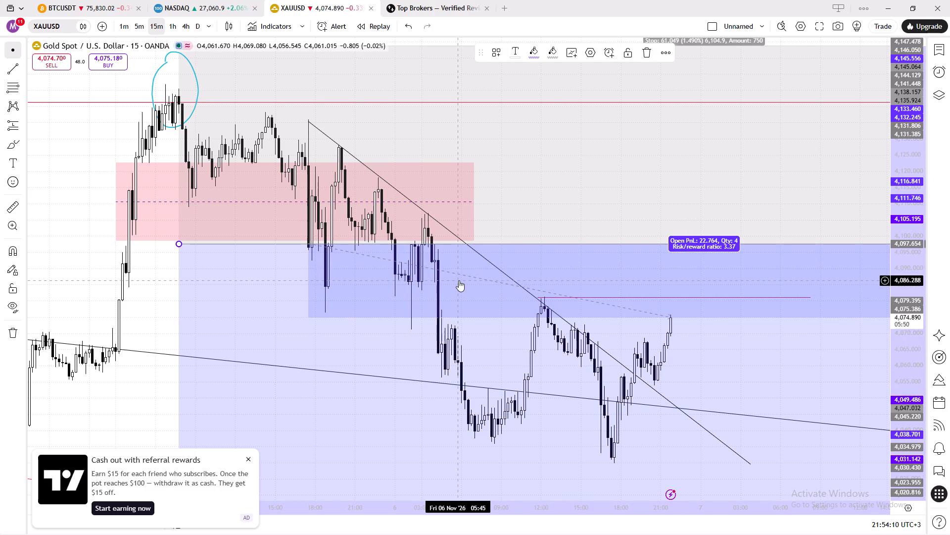
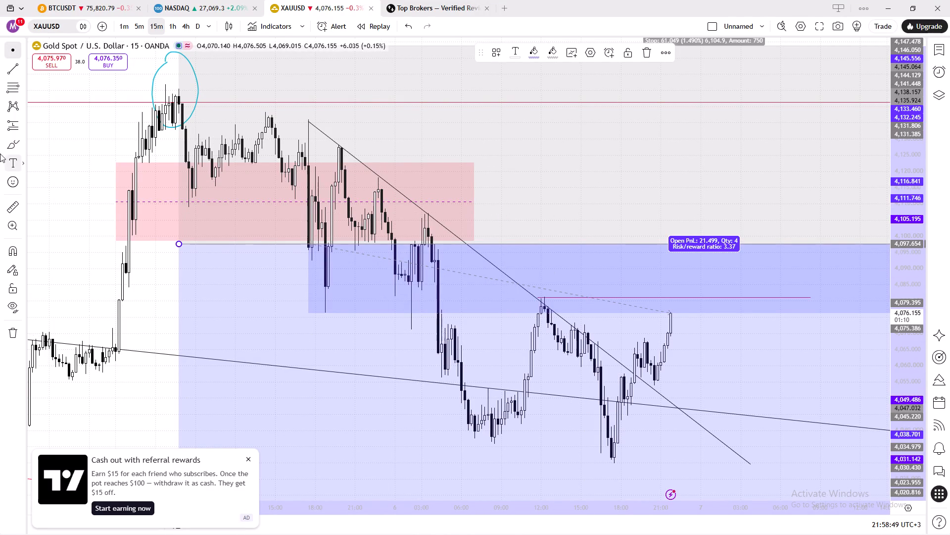
Draw a level trend line from the 6 Nov 17:30 swing low at about 4,029.86, extending it to 9 Nov 14:15.
{"action": "left_click", "coordinate": [10, 70]}
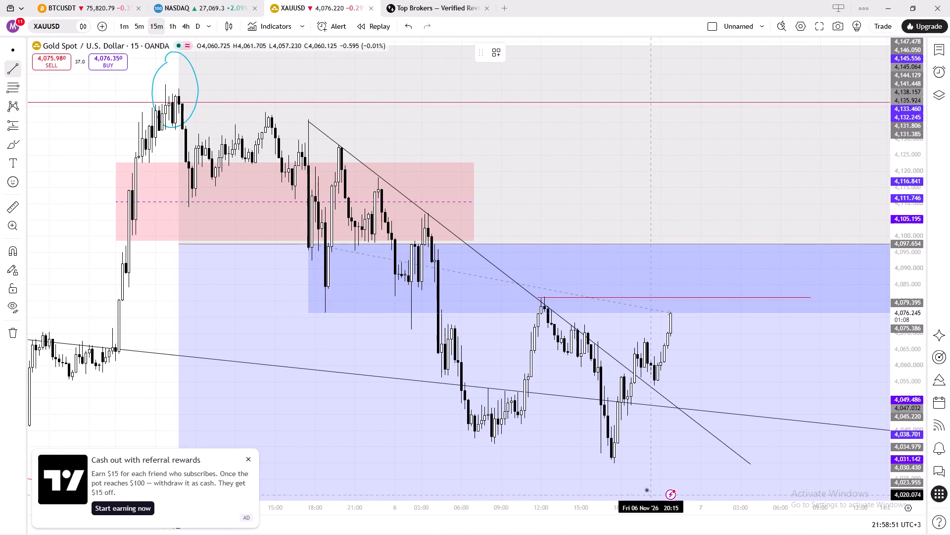
{"action": "left_click", "coordinate": [614, 463]}
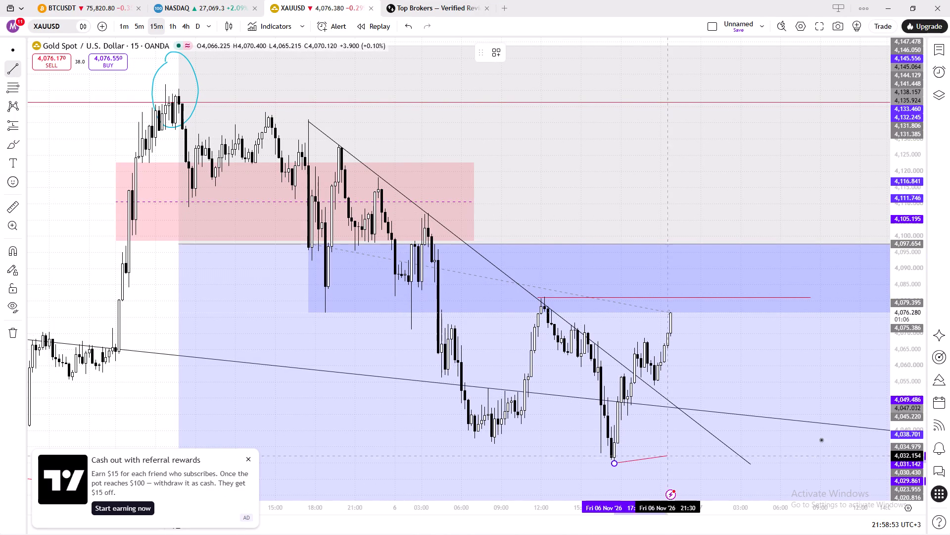
{"action": "left_click", "coordinate": [843, 462], "text": "shift"}
{"action": "left_click_drag", "start_coordinate": [843, 462], "coordinate": [853, 462], "text": "shift"}
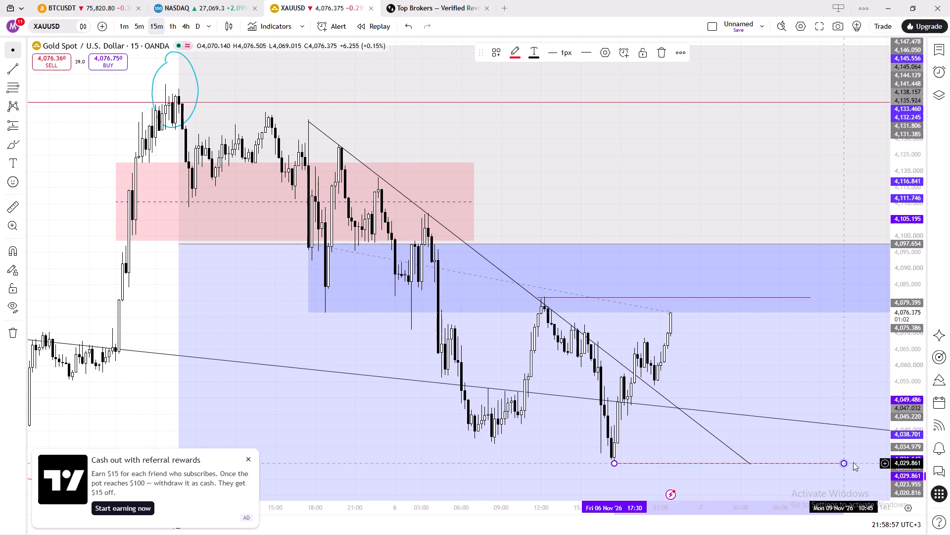
{"action": "left_click_drag", "start_coordinate": [853, 462], "coordinate": [934, 464], "text": "shift"}
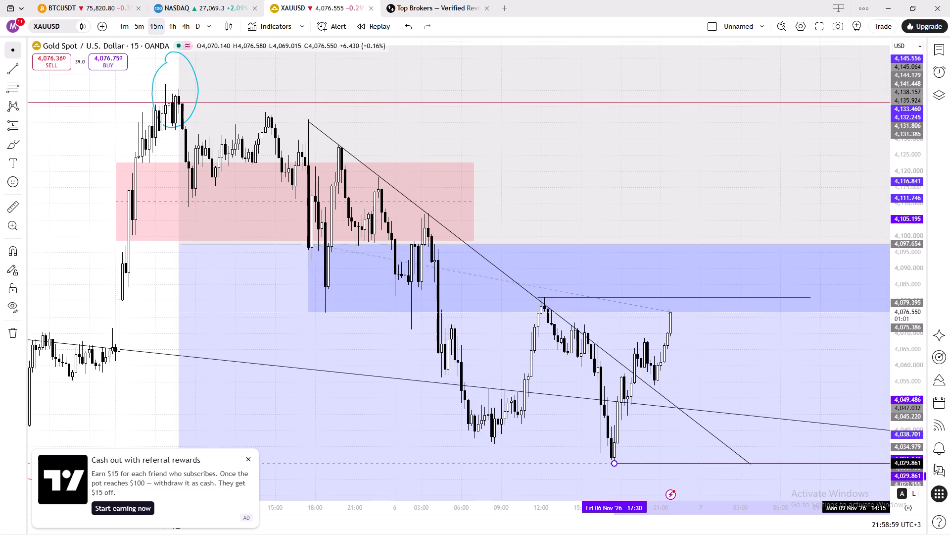
{"action": "left_click_drag", "start_coordinate": [934, 464], "coordinate": [897, 459], "text": "shift"}
{"action": "left_click", "coordinate": [885, 461], "text": "shift"}
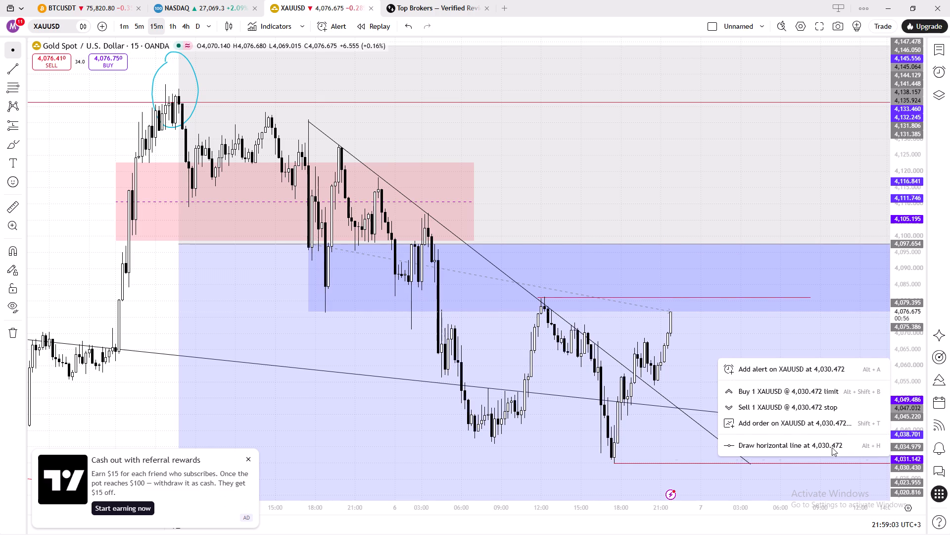
{"action": "left_click", "coordinate": [707, 325]}
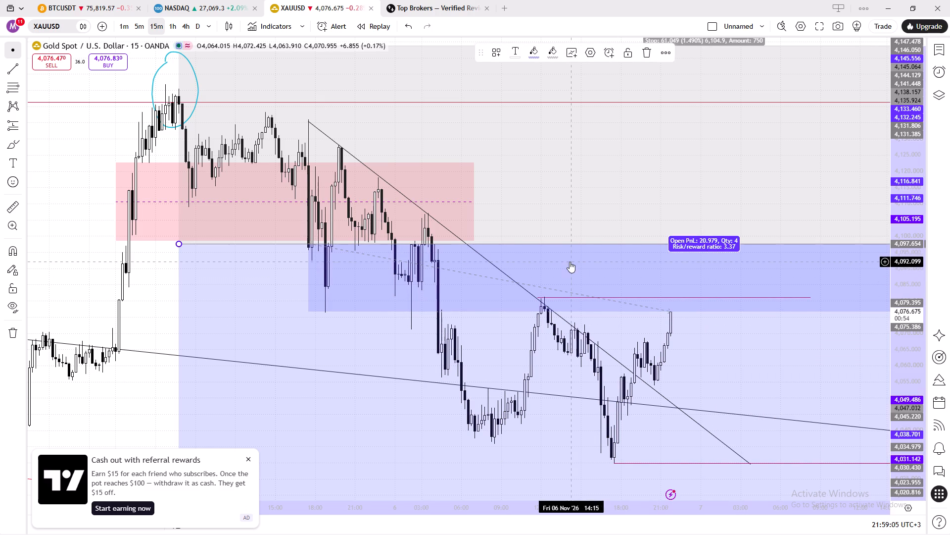
Recolour the new horizontal line at the 6 Nov swing low to black.
{"action": "left_click", "coordinate": [660, 464]}
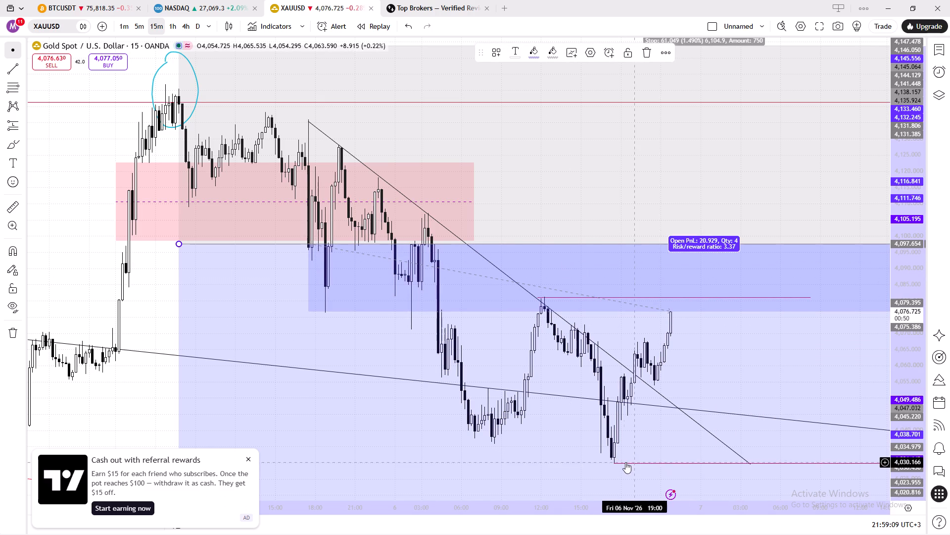
{"action": "left_click", "coordinate": [613, 463]}
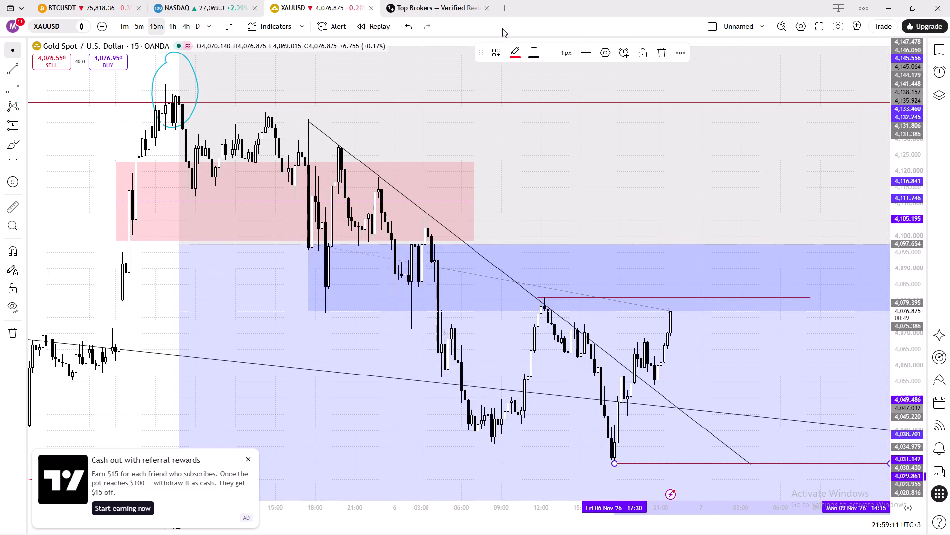
{"action": "left_click", "coordinate": [515, 50]}
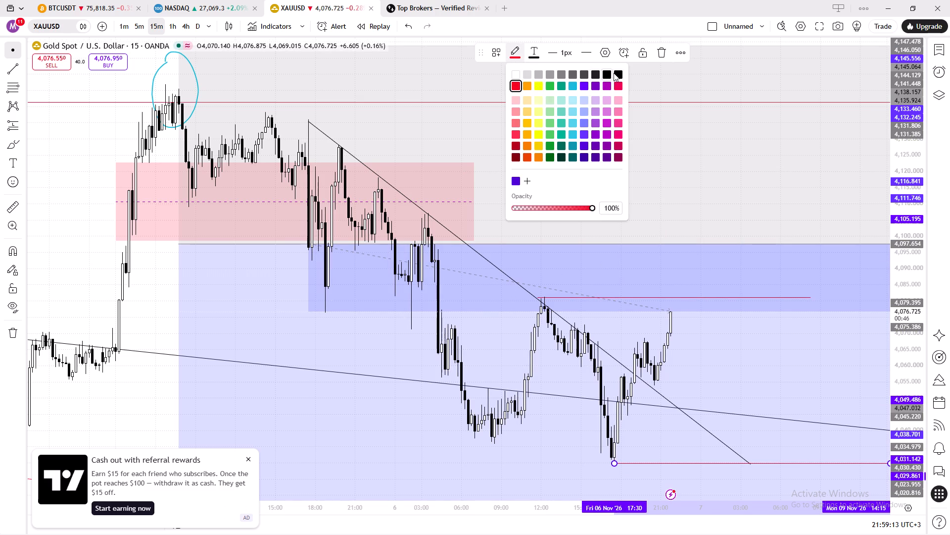
{"action": "left_click", "coordinate": [615, 73]}
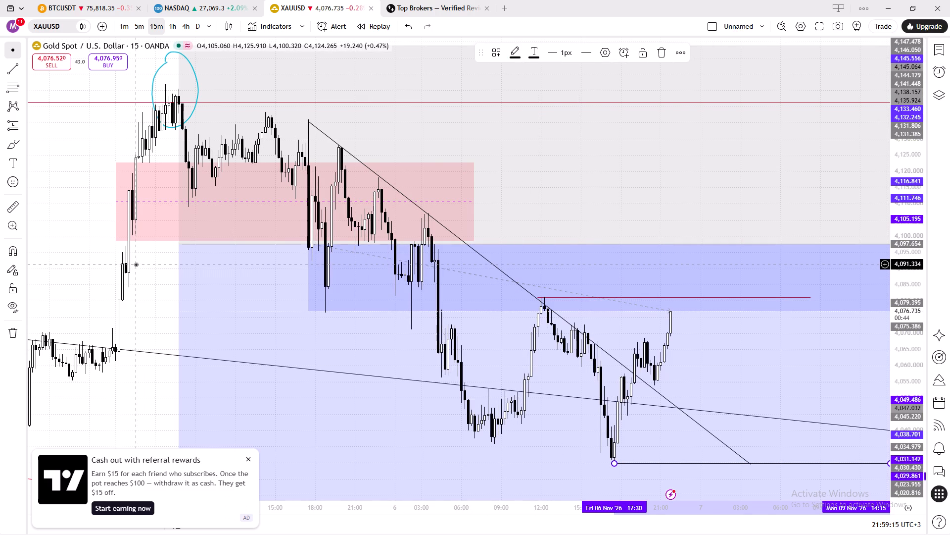
{"action": "left_click", "coordinate": [78, 253]}
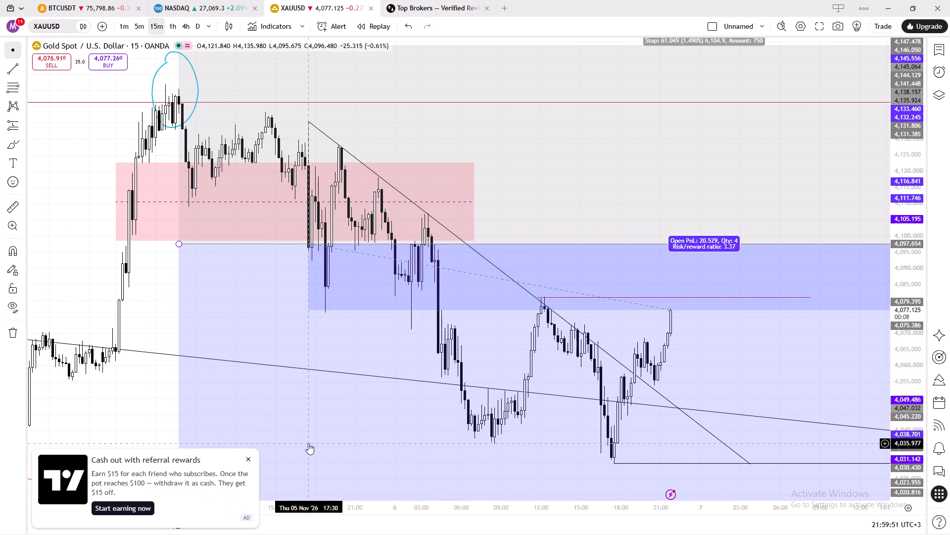
Check the XAUUSD chart on the 1-hour and 15-minute intervals and switch it to 5 minutes.
{"action": "left_click", "coordinate": [171, 27]}
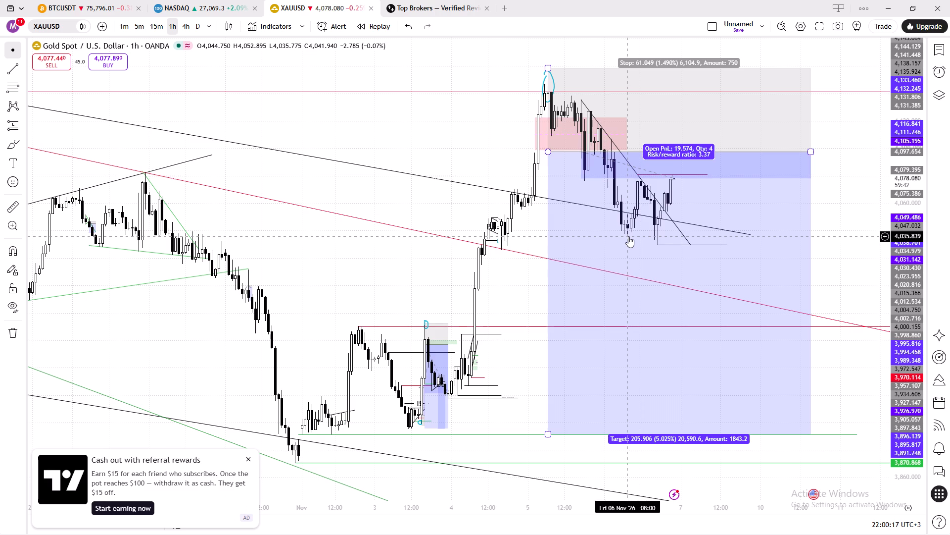
{"action": "left_click", "coordinate": [155, 27]}
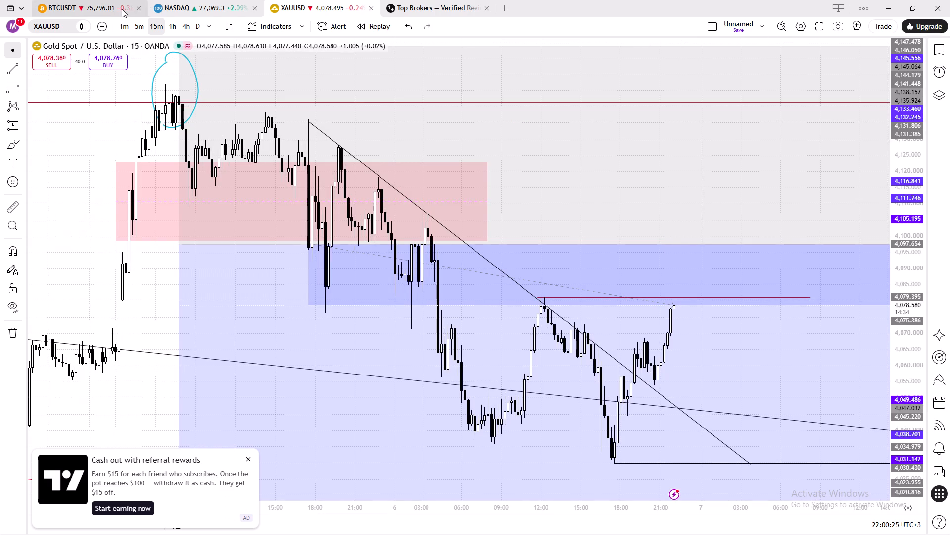
{"action": "left_click", "coordinate": [137, 30]}
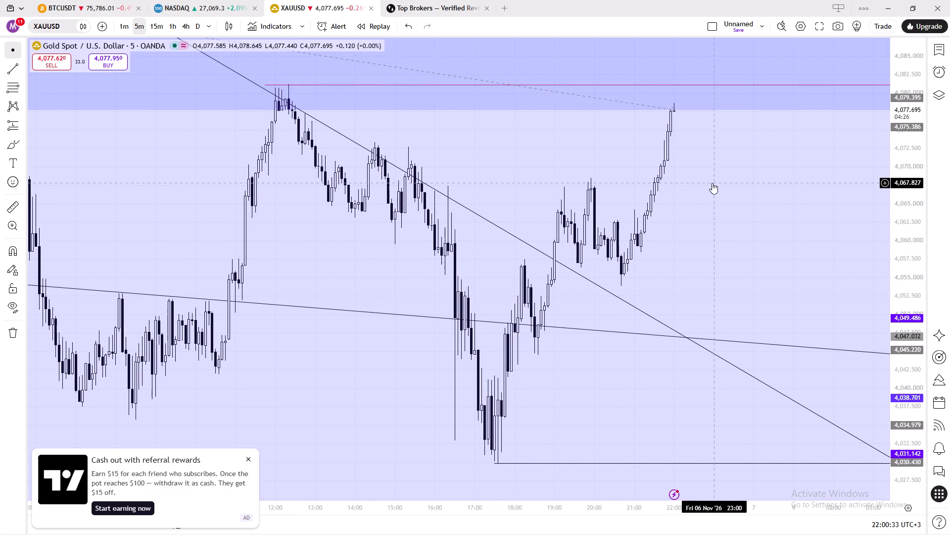
Nudge the short position down to an entry of about 4,096.51.
{"action": "left_click_drag", "start_coordinate": [712, 183], "coordinate": [710, 191]}
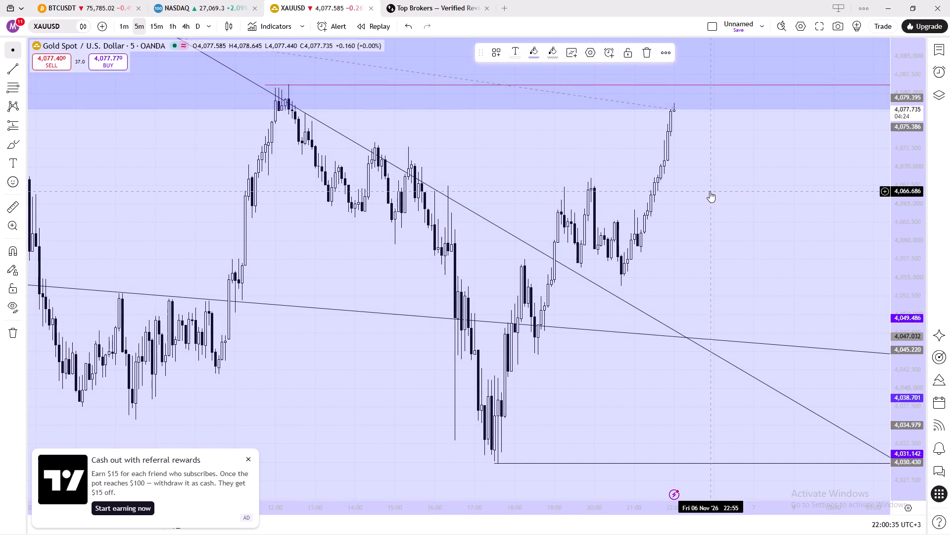
{"action": "left_click", "coordinate": [710, 191]}
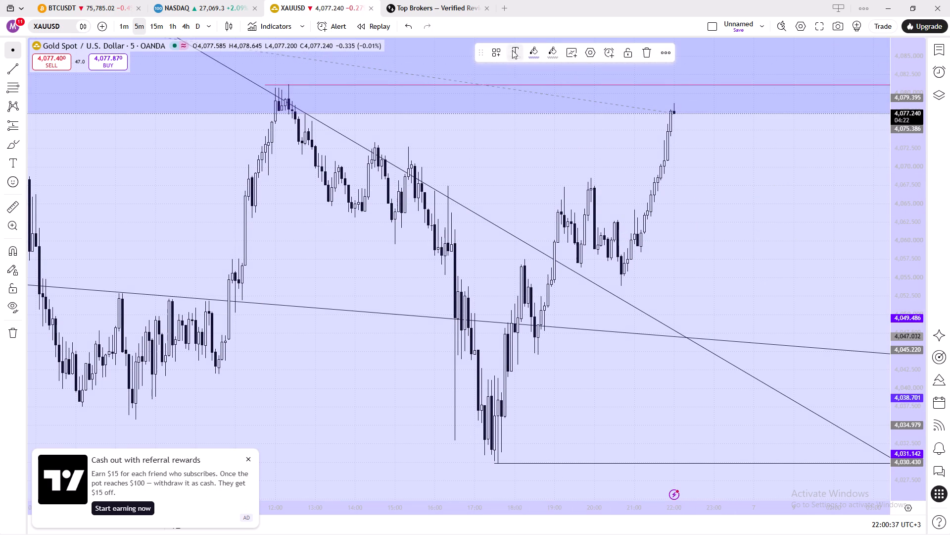
{"action": "left_click", "coordinate": [514, 28]}
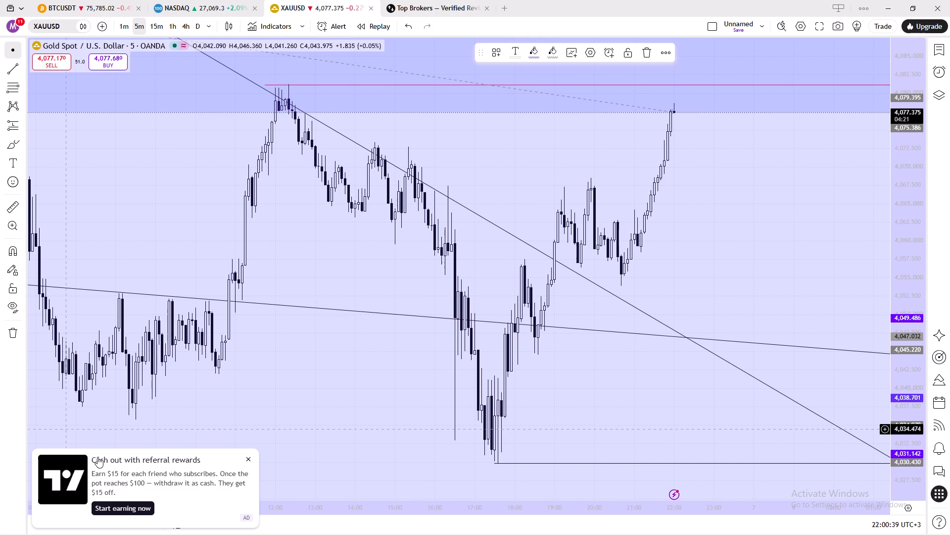
Close the referral rewards advertisement over the chart.
{"action": "left_click", "coordinate": [251, 458]}
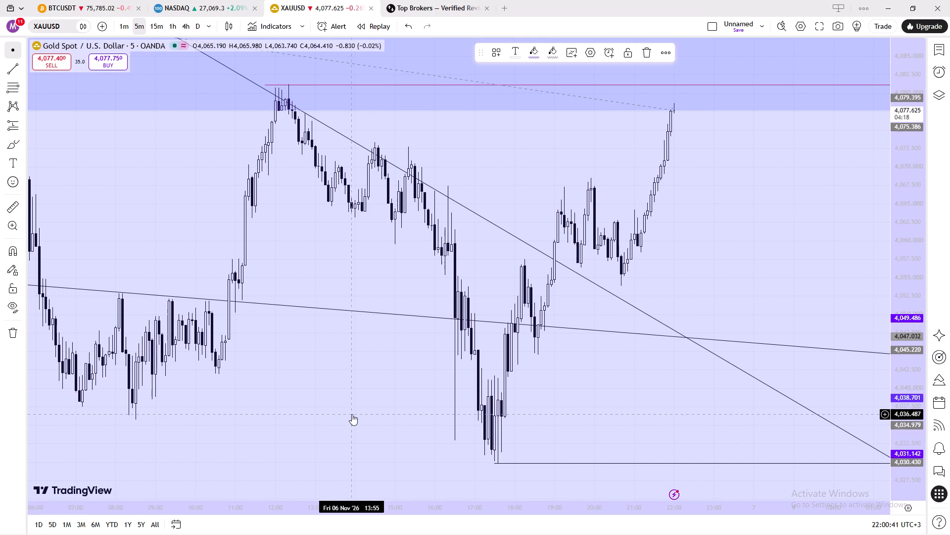
Review the 5-minute price action back to 5 Nov, shifting the short position's entry to about 4,096.05.
{"action": "left_click", "coordinate": [352, 414]}
{"action": "scroll", "coordinate": [257, 118], "scroll_direction": "down", "scroll_amount": 14}
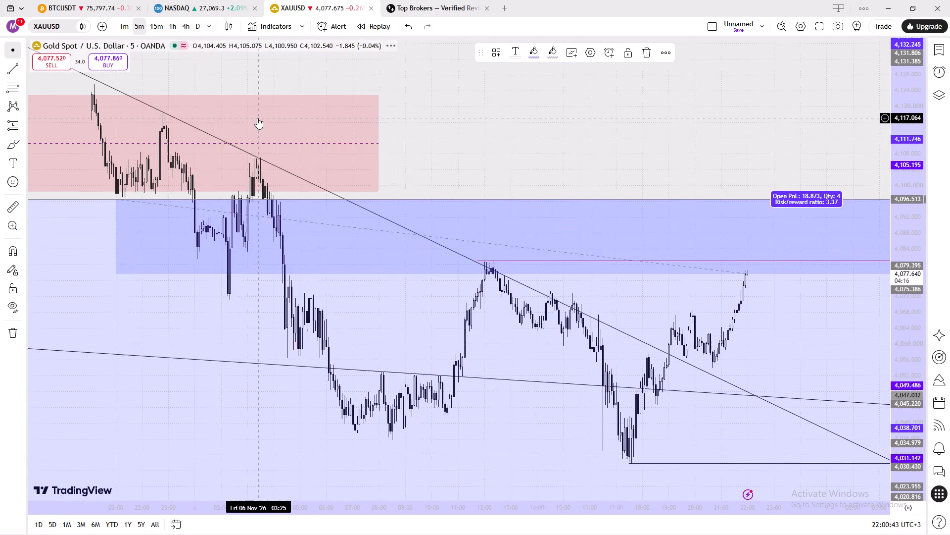
{"action": "scroll", "coordinate": [87, 244], "scroll_direction": "down", "scroll_amount": 14}
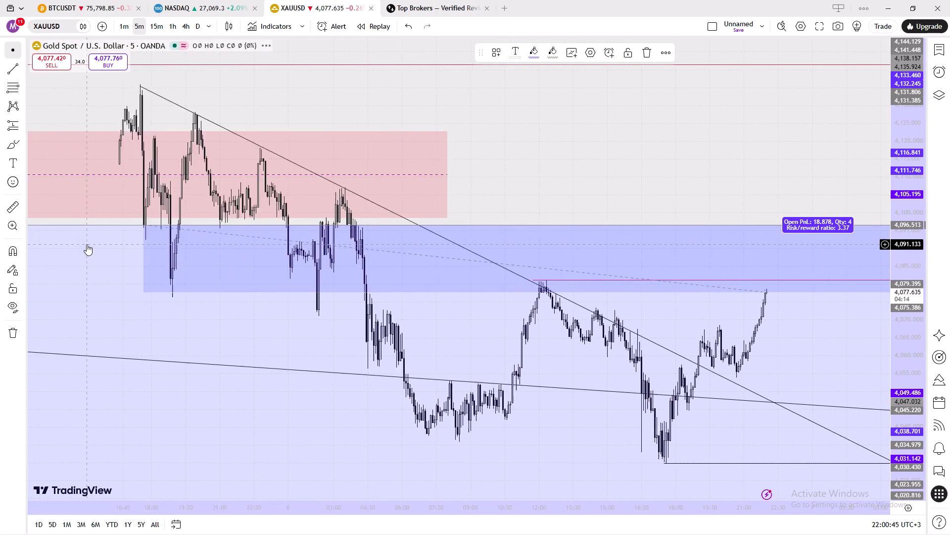
{"action": "left_click", "coordinate": [76, 287]}
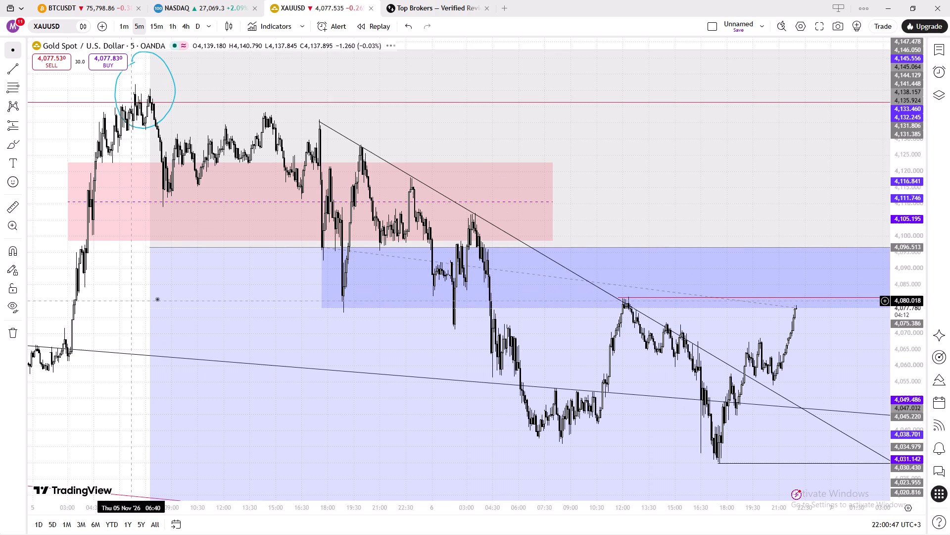
{"action": "left_click", "coordinate": [281, 318]}
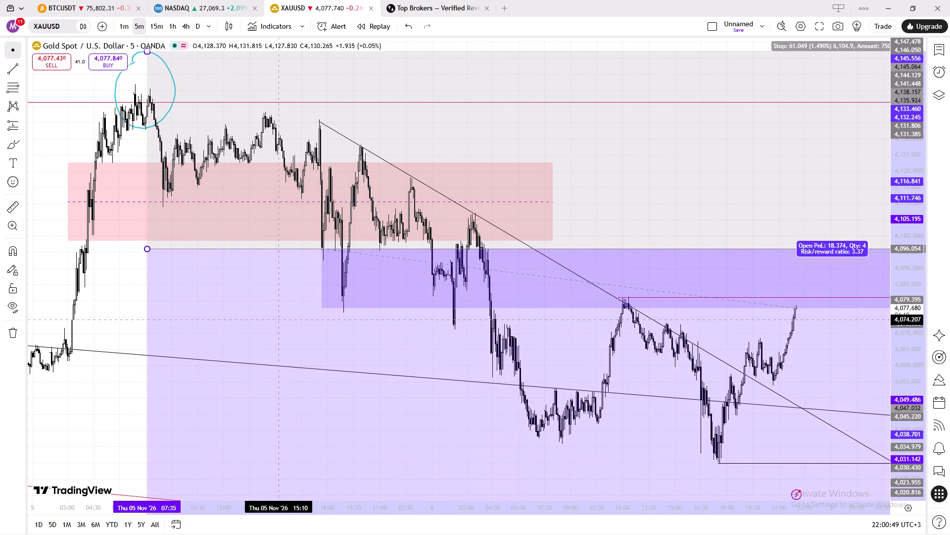
{"action": "left_click_drag", "start_coordinate": [115, 296], "coordinate": [15, 289]}
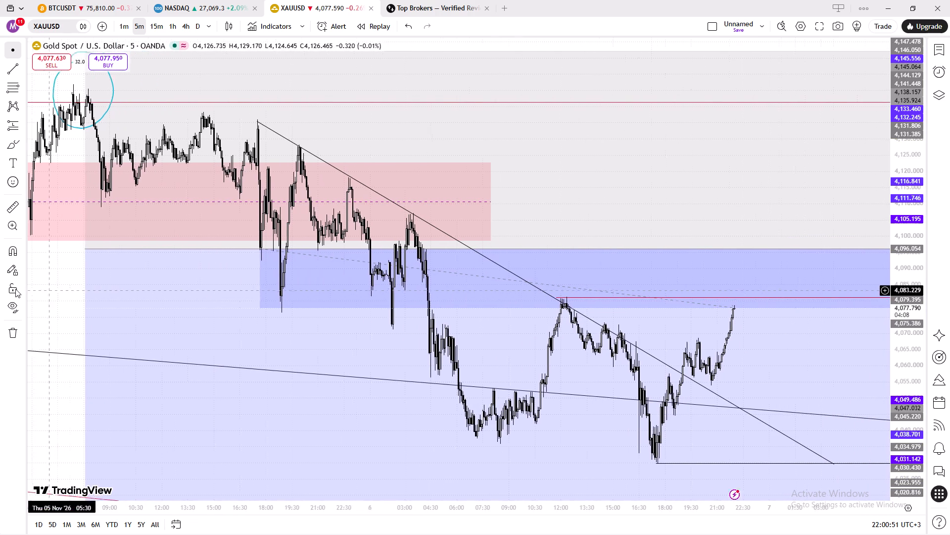
{"action": "left_click_drag", "start_coordinate": [15, 289], "coordinate": [9, 289]}
{"action": "scroll", "coordinate": [346, 317], "scroll_direction": "down", "scroll_amount": 4}
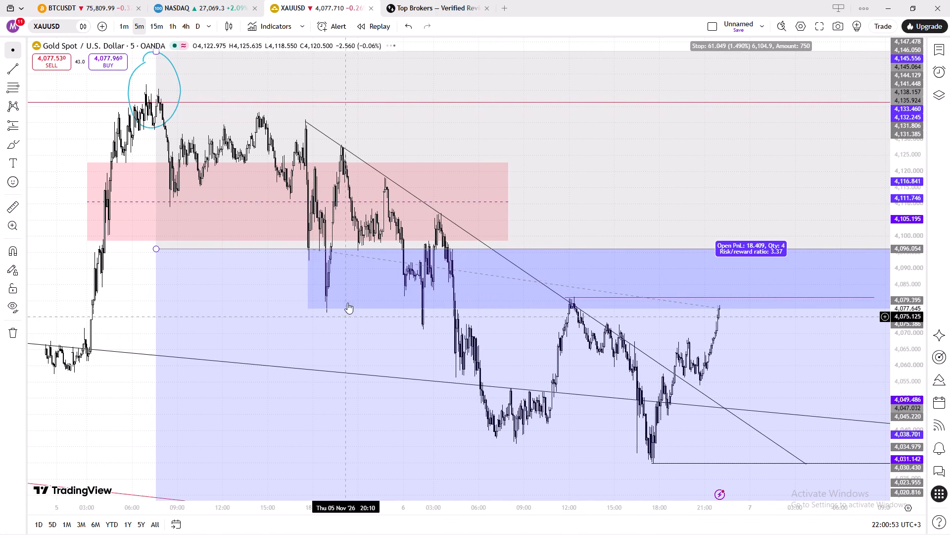
On the 1-hour chart, shorten the short position so that it ends at 6 Nov 10:00.
{"action": "left_click", "coordinate": [176, 27]}
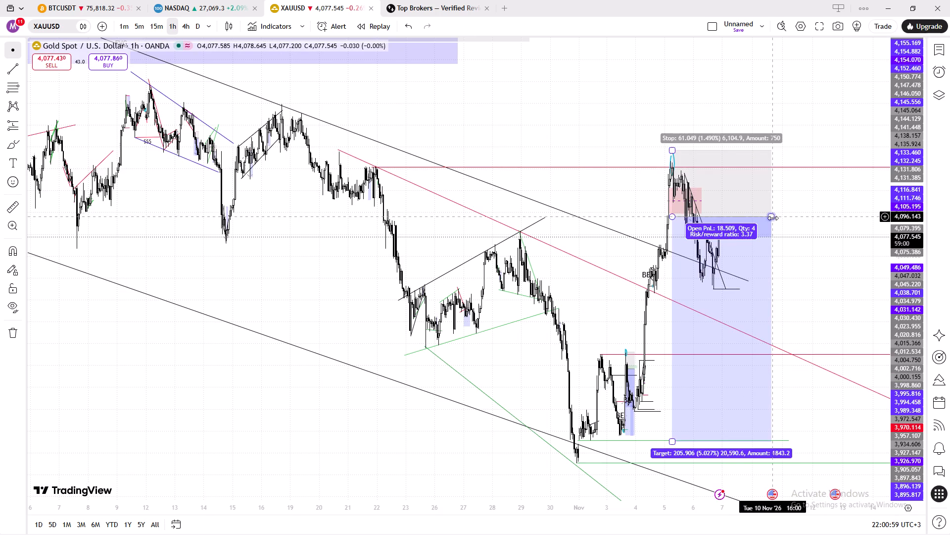
{"action": "left_click_drag", "start_coordinate": [772, 219], "coordinate": [706, 216]}
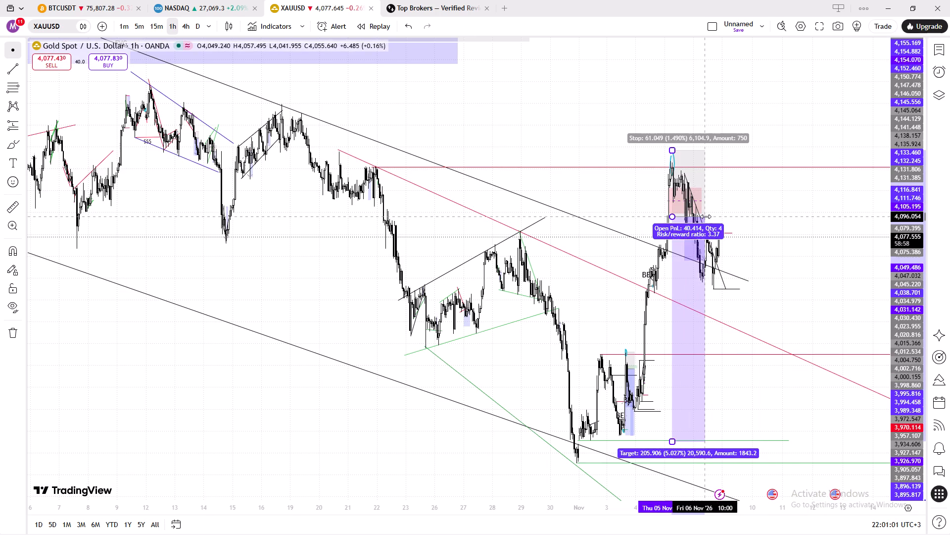
{"action": "left_click_drag", "start_coordinate": [706, 216], "coordinate": [707, 216]}
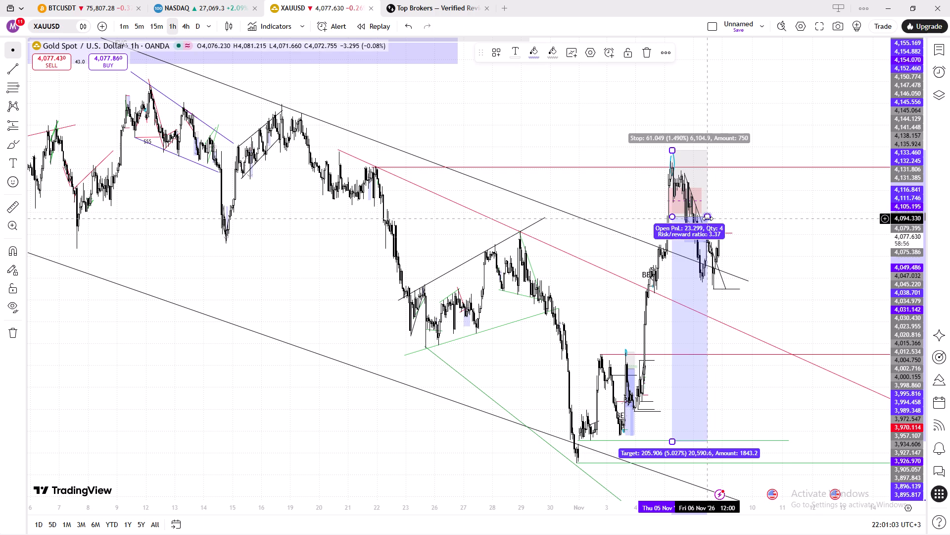
{"action": "left_click", "coordinate": [708, 218]}
On the 5-minute chart, draw a horizontal trendline from the 6 Nov 20:40 swing low at about 4,053.94 to 9 Nov 04:00.
{"action": "scroll", "coordinate": [705, 218], "scroll_direction": "up", "scroll_amount": 8}
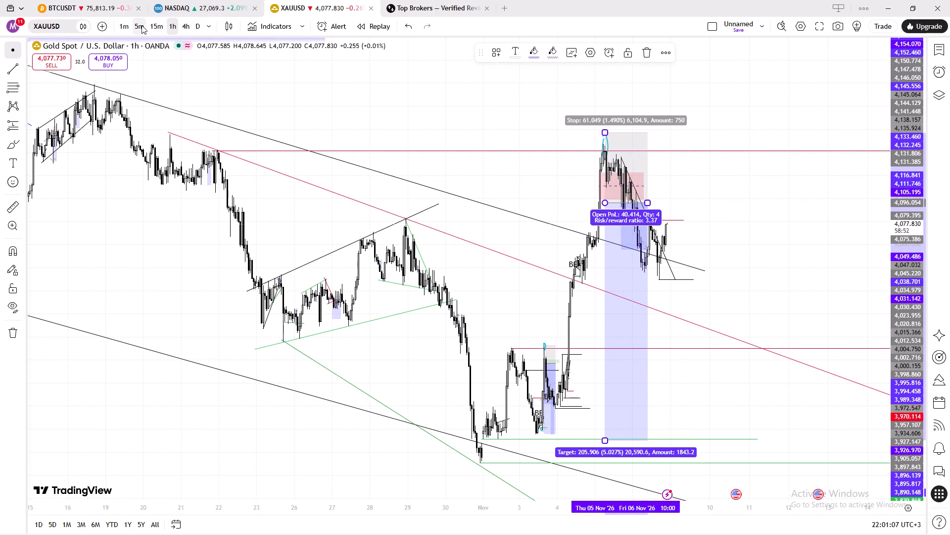
{"action": "left_click", "coordinate": [142, 25]}
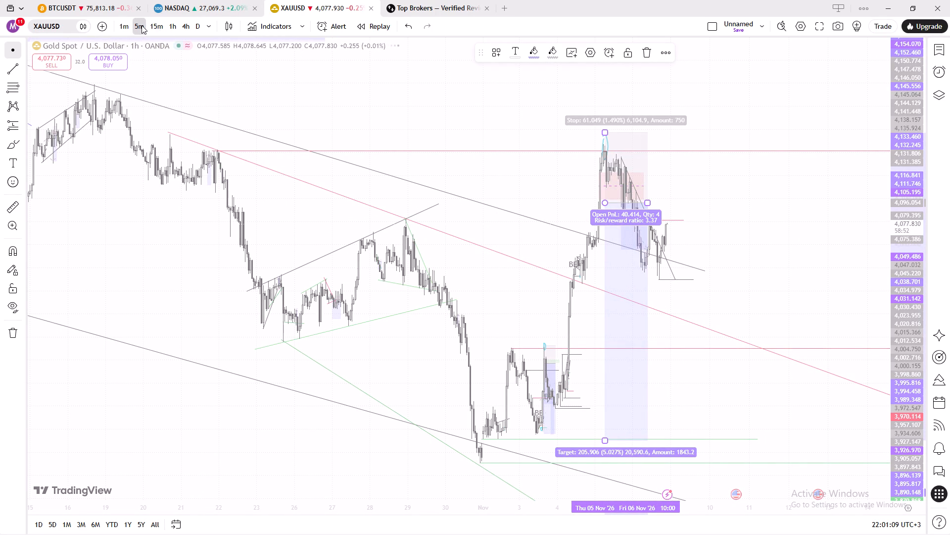
{"action": "scroll", "coordinate": [506, 173], "scroll_direction": "up", "scroll_amount": 2}
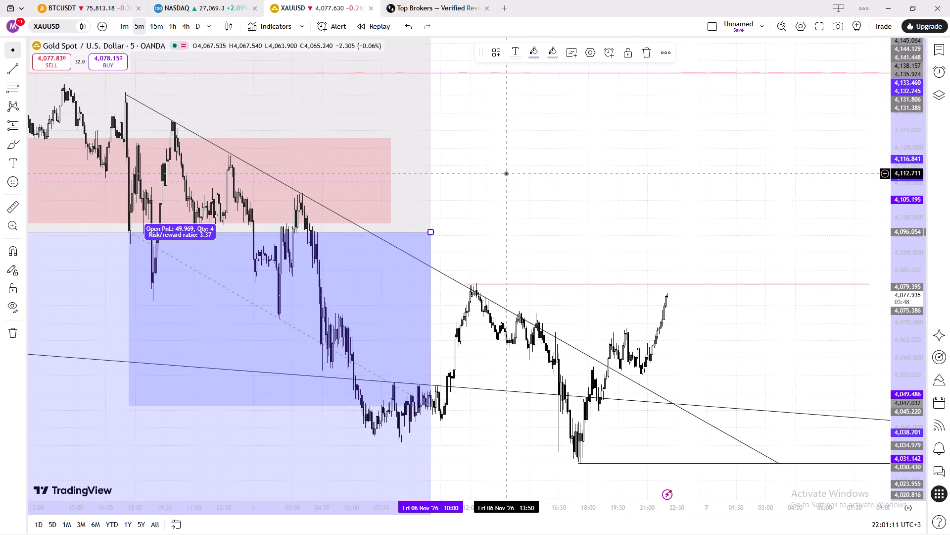
{"action": "scroll", "coordinate": [506, 173], "scroll_direction": "up", "scroll_amount": 14}
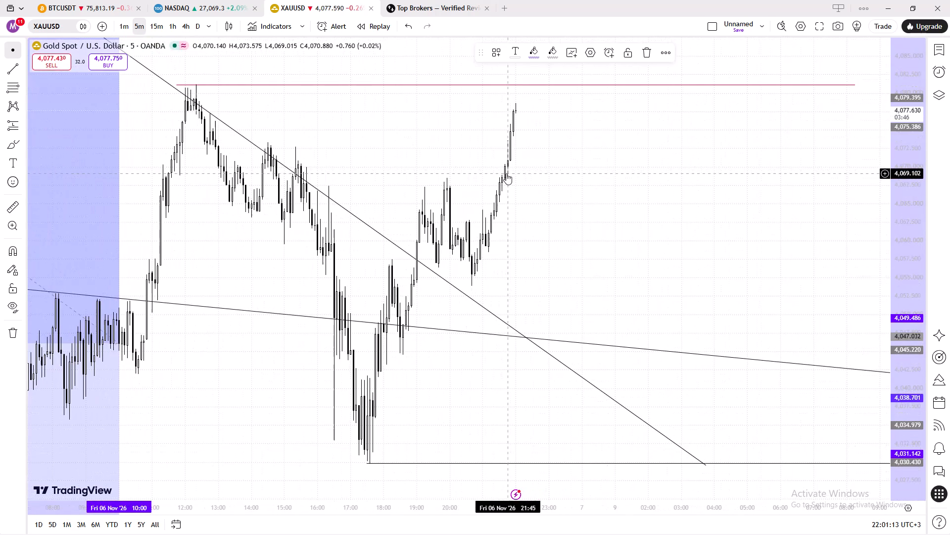
{"action": "scroll", "coordinate": [609, 180], "scroll_direction": "up", "scroll_amount": 10}
{"action": "left_click_drag", "start_coordinate": [476, 167], "coordinate": [671, 283]}
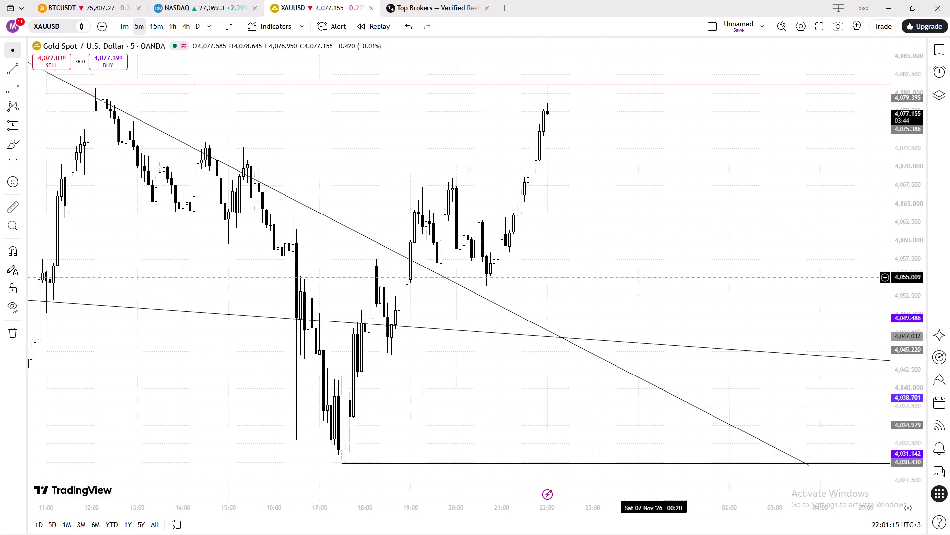
{"action": "left_click_drag", "start_coordinate": [671, 283], "coordinate": [674, 286]}
{"action": "scroll", "coordinate": [676, 304], "scroll_direction": "up", "scroll_amount": 4}
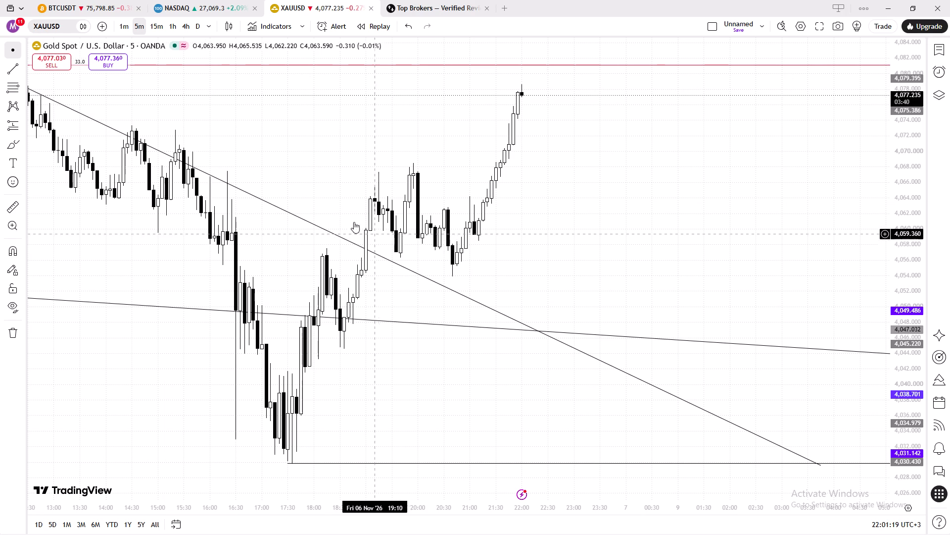
{"action": "left_click", "coordinate": [3, 69]}
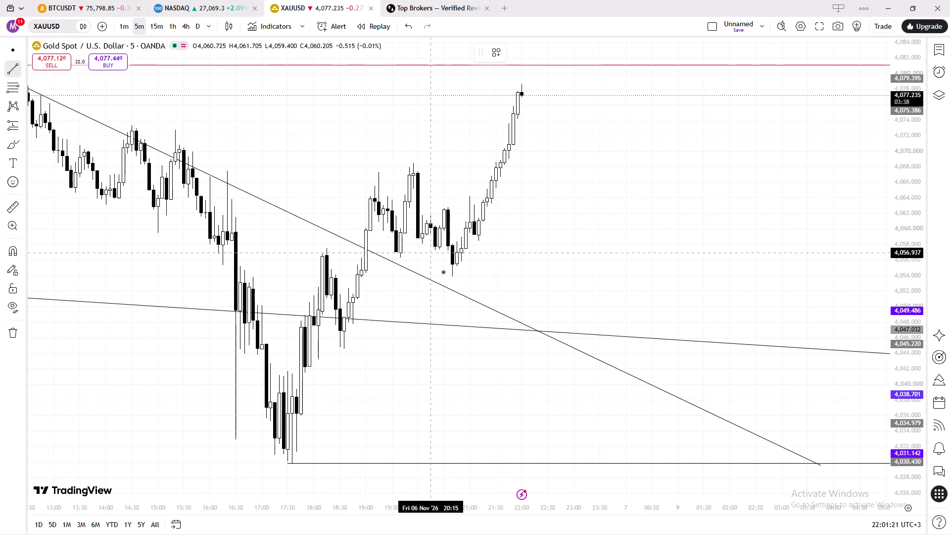
{"action": "left_click", "coordinate": [451, 276]}
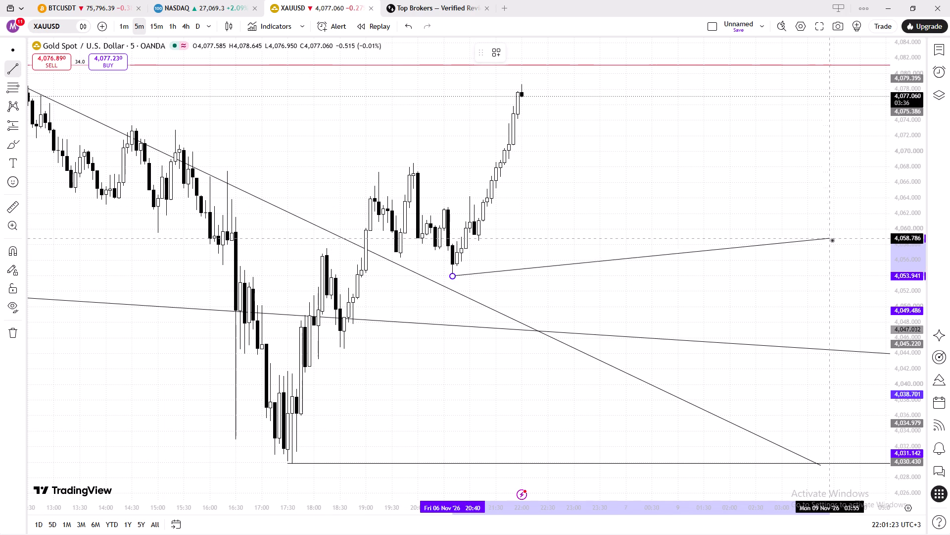
{"action": "left_click", "coordinate": [836, 246], "text": "shift"}
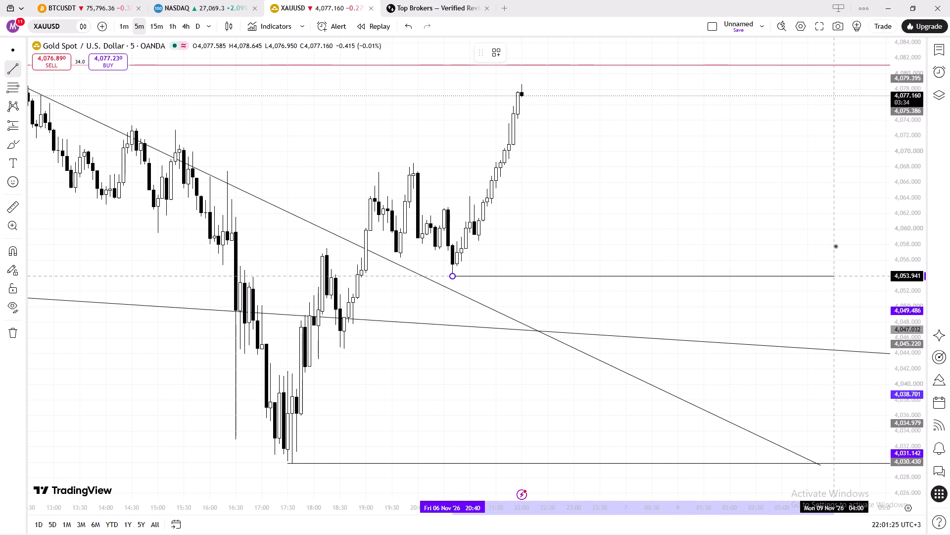
{"action": "left_click", "coordinate": [832, 276]}
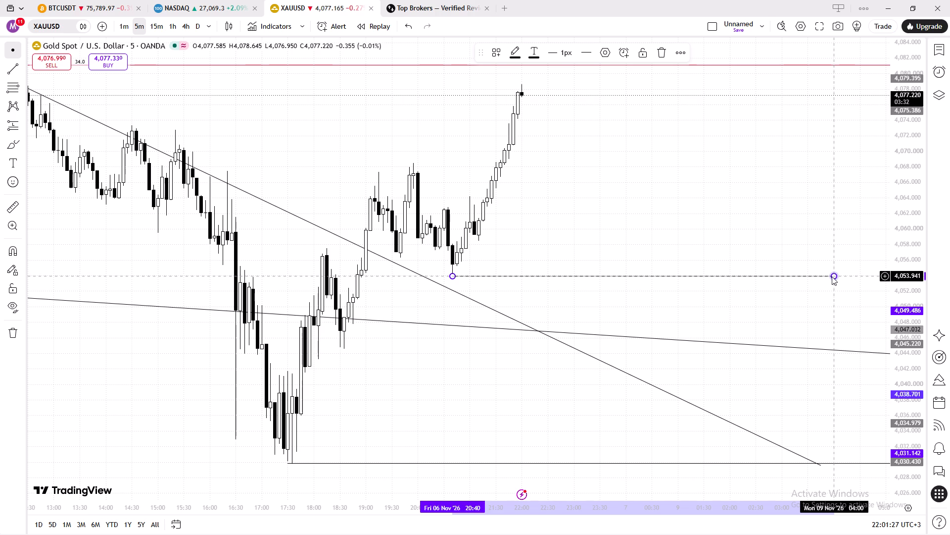
{"action": "left_click", "coordinate": [832, 276]}
Label the new horizontal trendline at the 20:40 swing low with the text BE.
{"action": "left_click", "coordinate": [611, 58]}
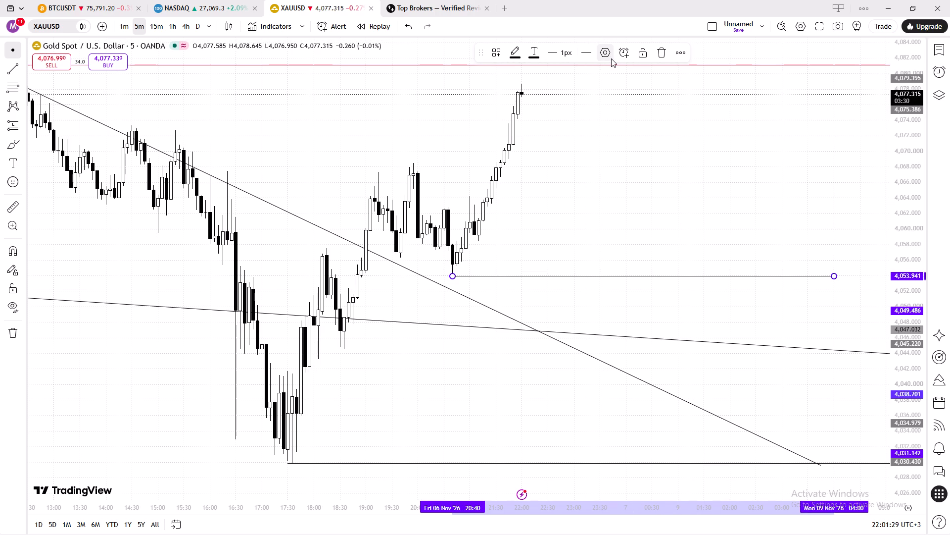
{"action": "left_click", "coordinate": [605, 57]}
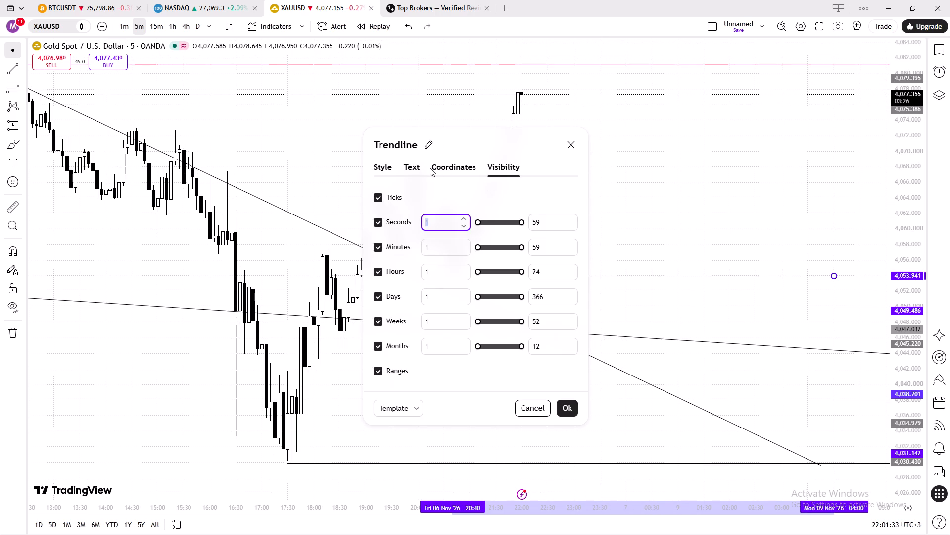
{"action": "left_click", "coordinate": [415, 167]}
{"action": "left_click", "coordinate": [413, 227]}
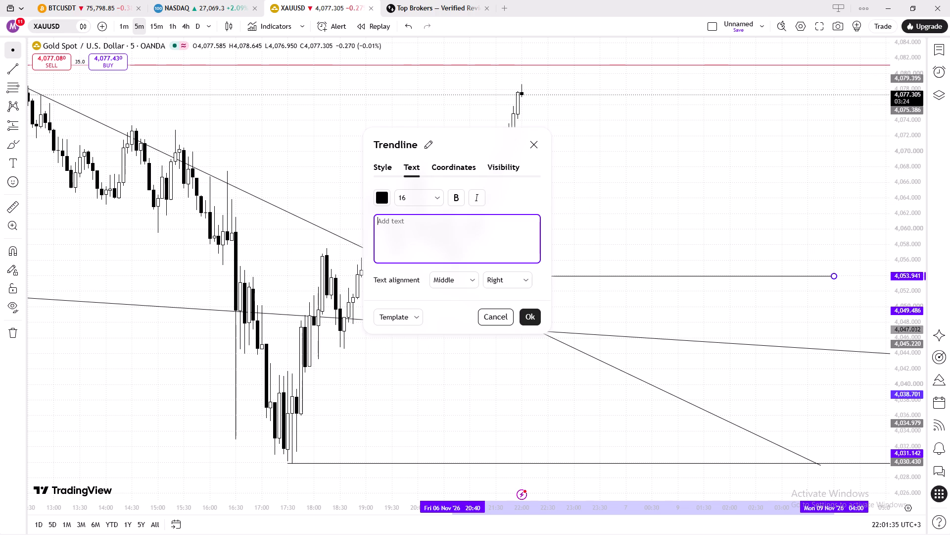
{"action": "key", "text": "b"}
{"action": "key", "text": "e"}
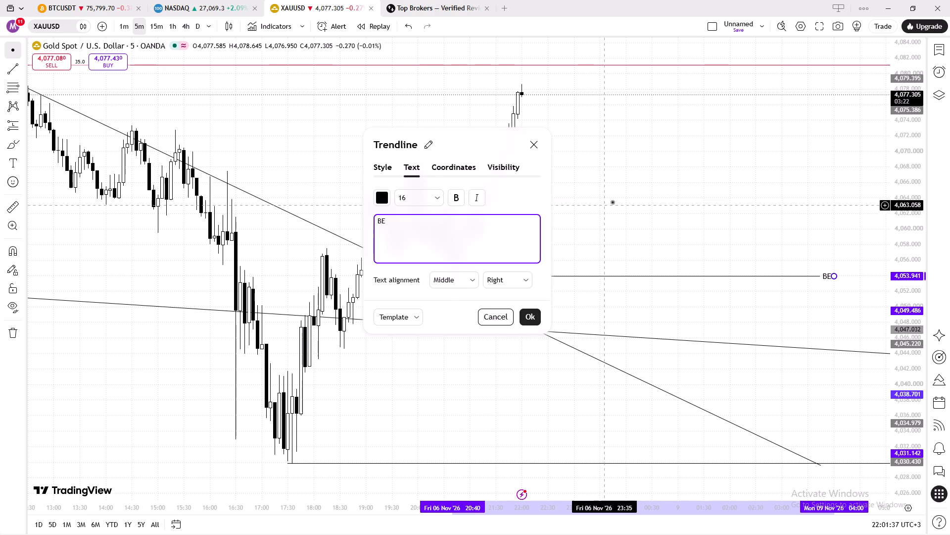
{"action": "left_click", "coordinate": [692, 210]}
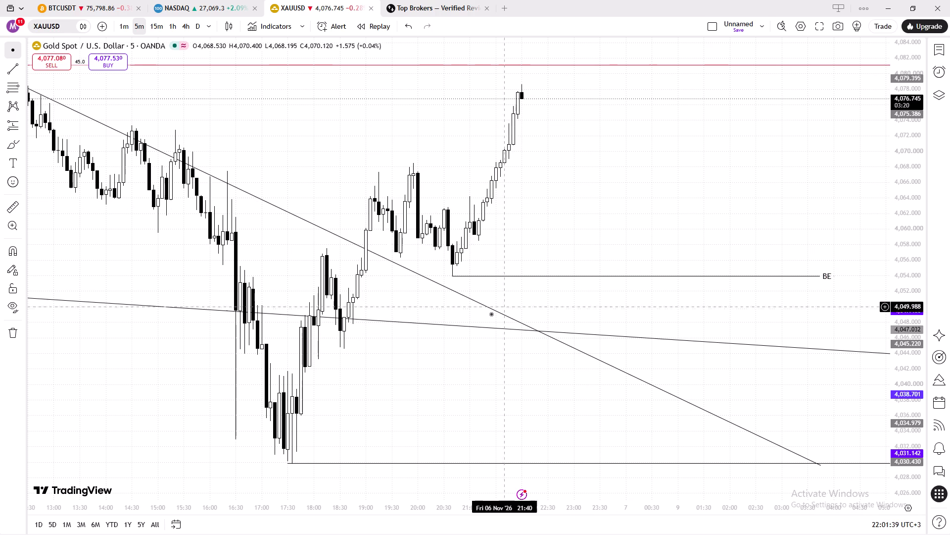
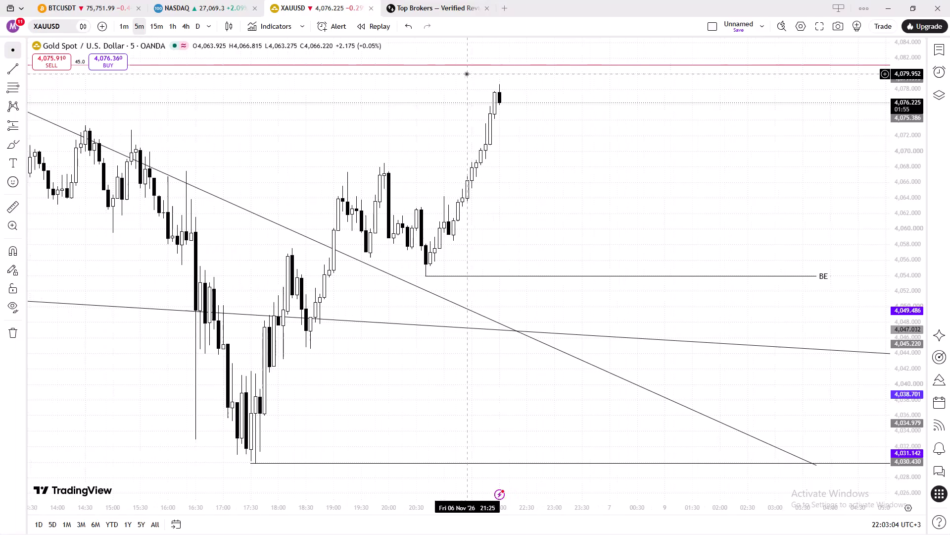
Examine the 6 Nov price action on the 5-minute chart, from the midday highs to the latest rally above the BE level.
{"action": "scroll", "coordinate": [467, 74], "scroll_direction": "up", "scroll_amount": 2}
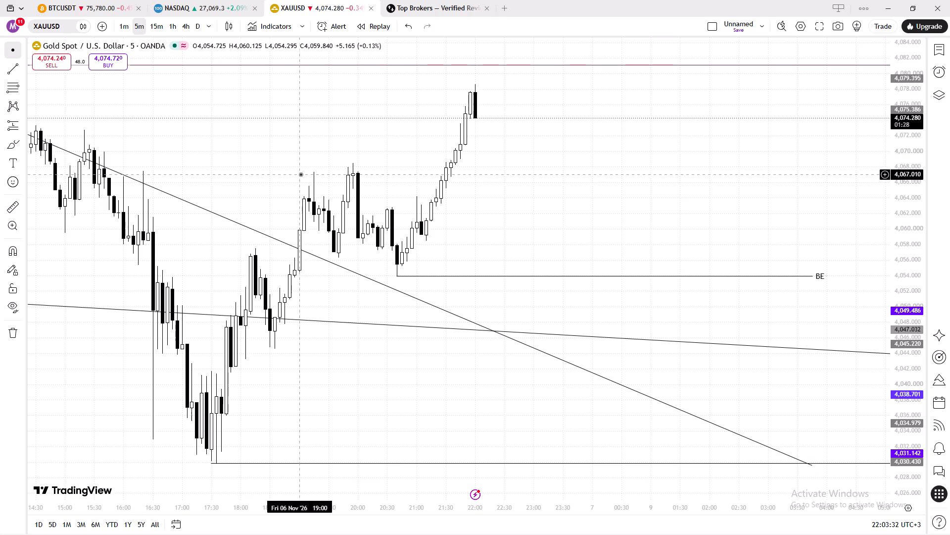
{"action": "scroll", "coordinate": [174, 159], "scroll_direction": "down", "scroll_amount": 2}
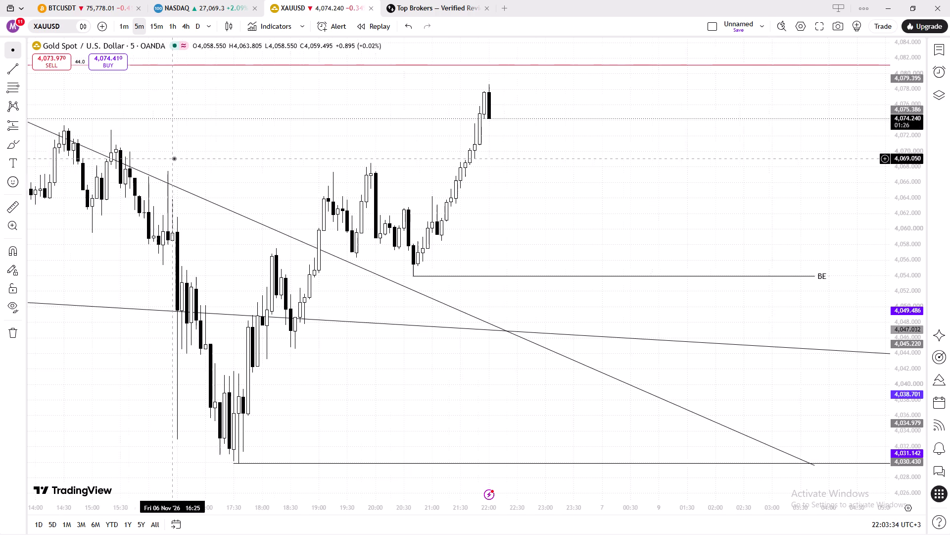
{"action": "scroll", "coordinate": [174, 159], "scroll_direction": "down", "scroll_amount": 2}
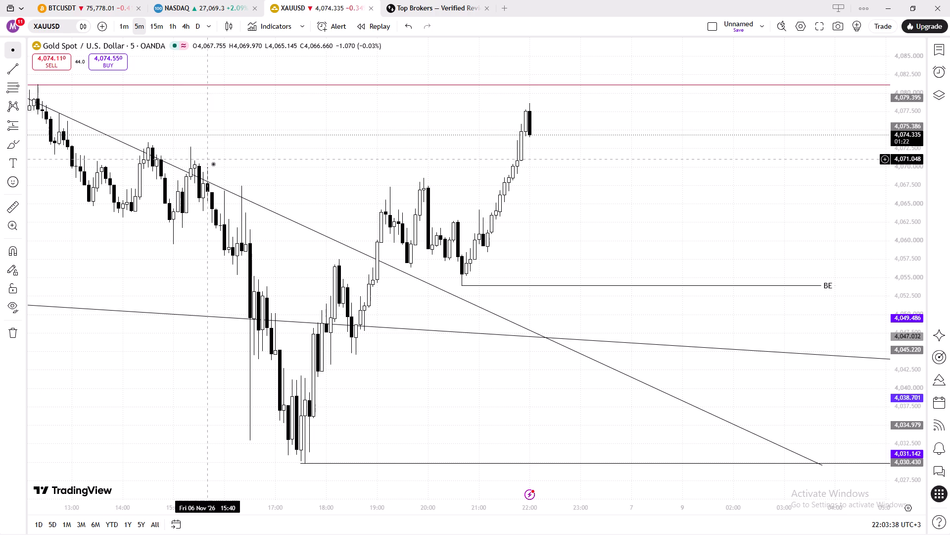
{"action": "left_click_drag", "start_coordinate": [213, 164], "coordinate": [334, 183]}
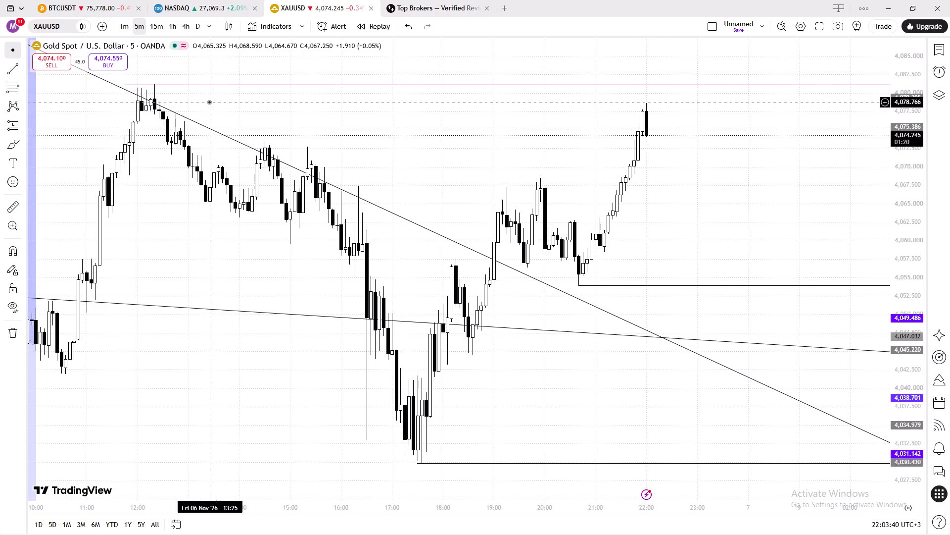
{"action": "left_click_drag", "start_coordinate": [350, 133], "coordinate": [284, 124]}
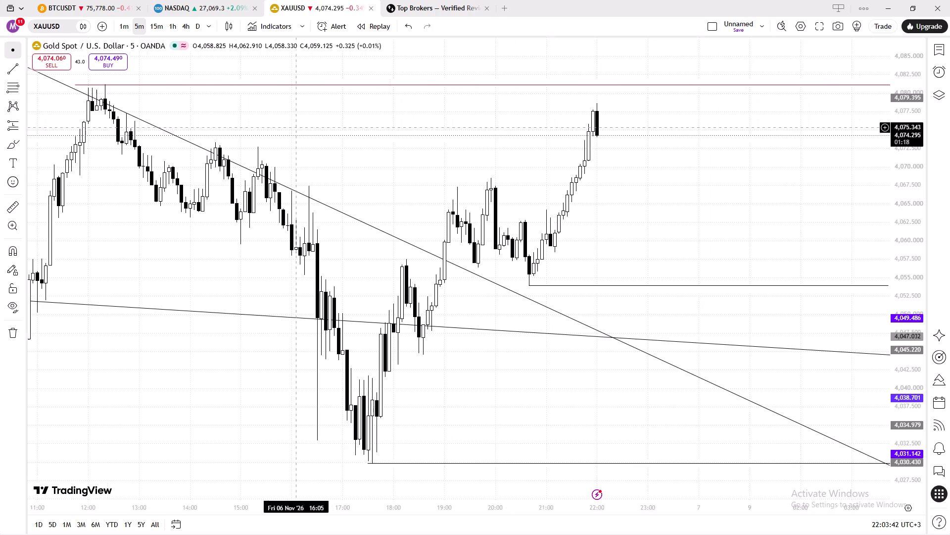
{"action": "left_click_drag", "start_coordinate": [284, 124], "coordinate": [258, 119]}
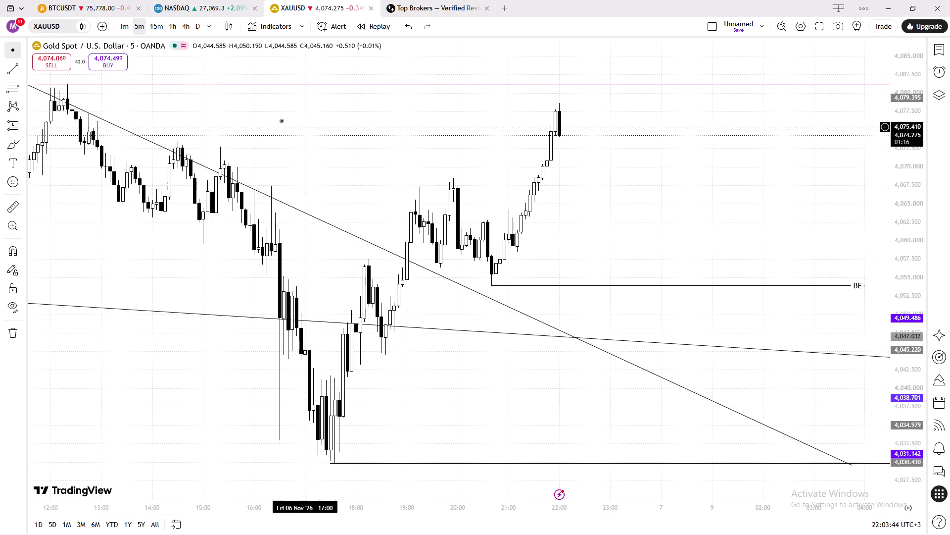
Switch the XAUUSD chart to the 15-minute timeframe.
{"action": "left_click", "coordinate": [157, 28]}
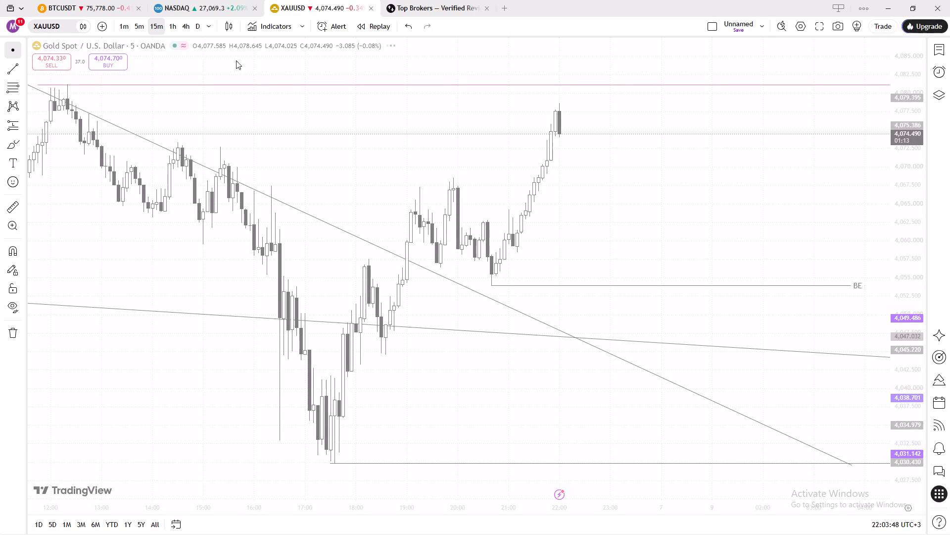
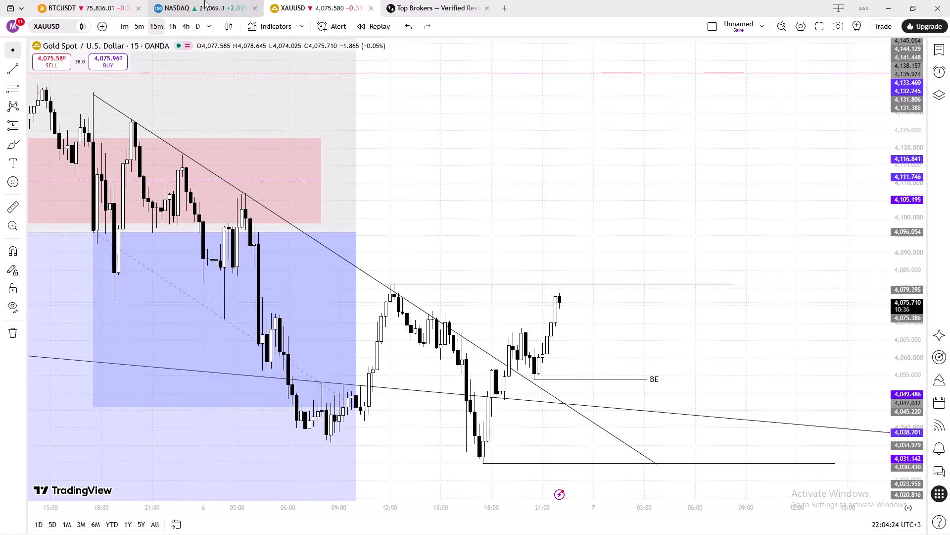
Switch to the NASDAQ chart and dismiss the connection-limit and upgrade notices.
{"action": "left_click", "coordinate": [196, 6]}
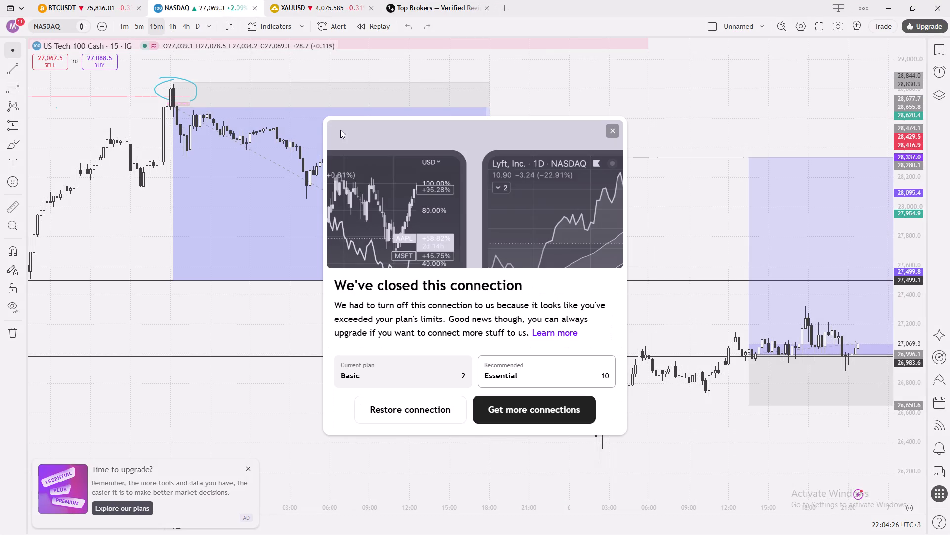
{"action": "left_click", "coordinate": [612, 131]}
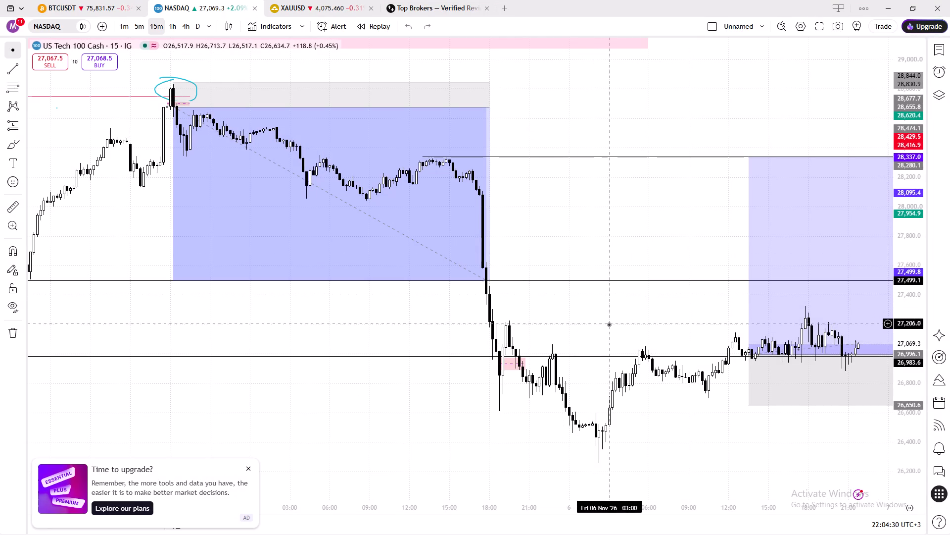
{"action": "left_click", "coordinate": [315, 1]}
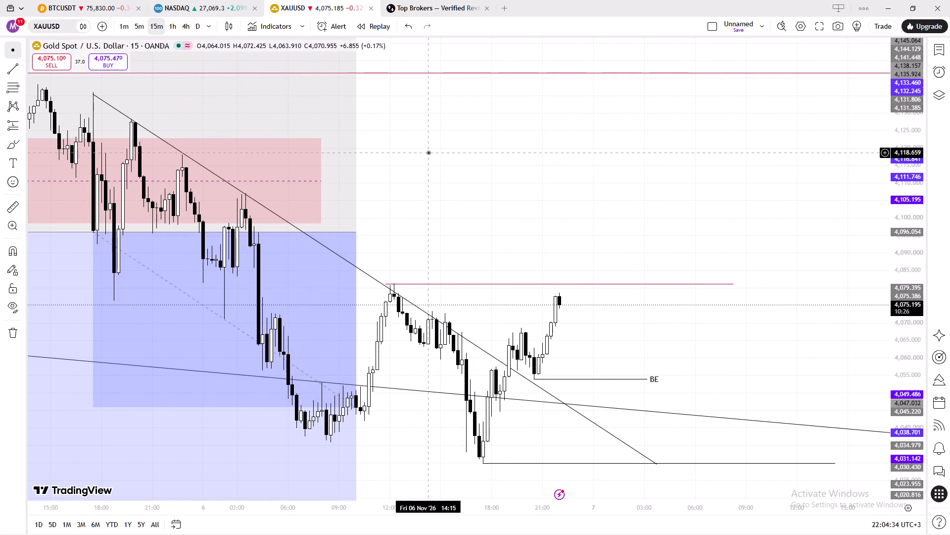
{"action": "left_click", "coordinate": [193, 8]}
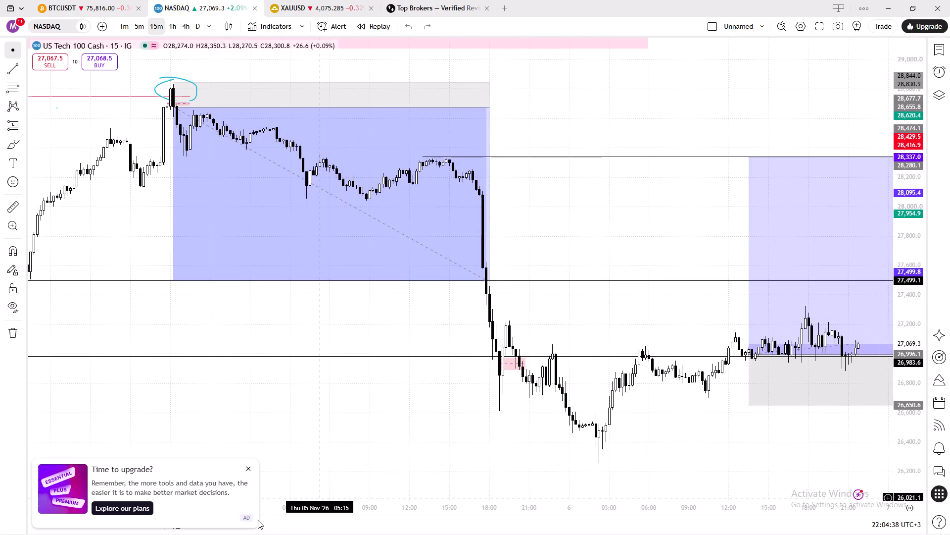
{"action": "left_click", "coordinate": [245, 468]}
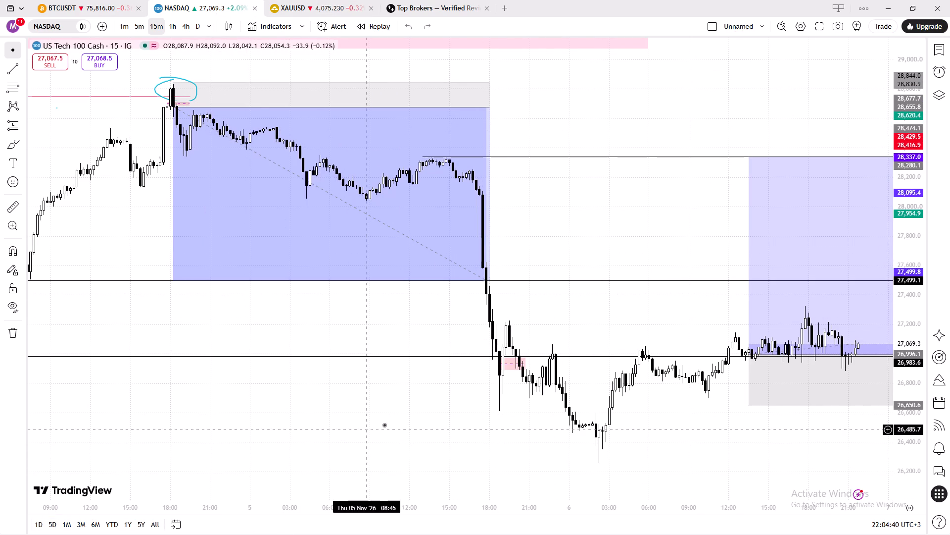
Examine the 5–6 Nov price action on the NASDAQ 15-minute chart, around the existing long position.
{"action": "scroll", "coordinate": [411, 408], "scroll_direction": "down", "scroll_amount": 3}
{"action": "scroll", "coordinate": [411, 408], "scroll_direction": "up", "scroll_amount": 15}
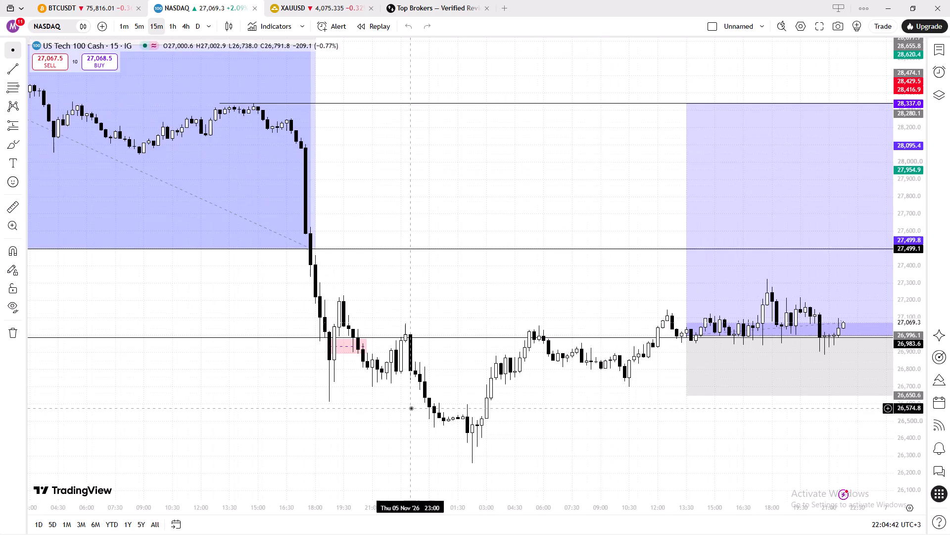
{"action": "scroll", "coordinate": [556, 427], "scroll_direction": "up", "scroll_amount": 10}
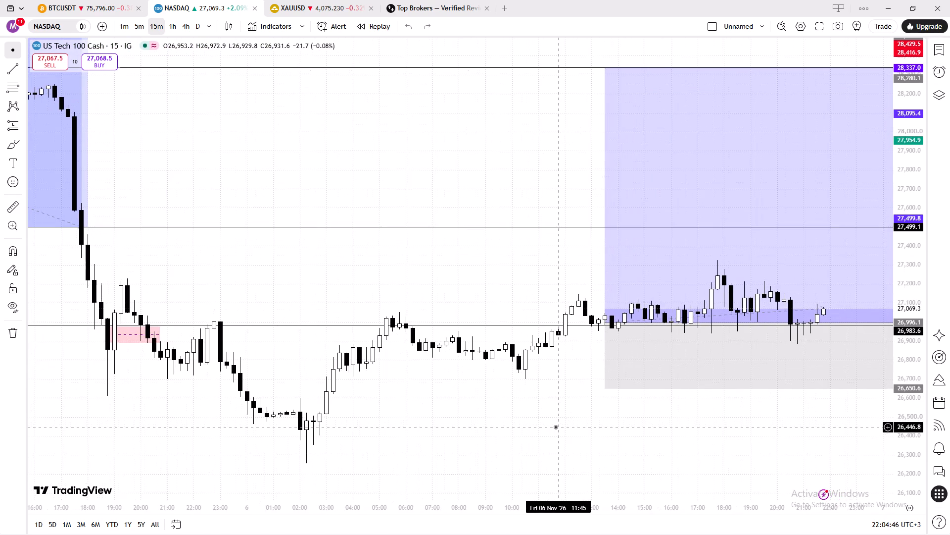
{"action": "scroll", "coordinate": [556, 427], "scroll_direction": "down", "scroll_amount": 7}
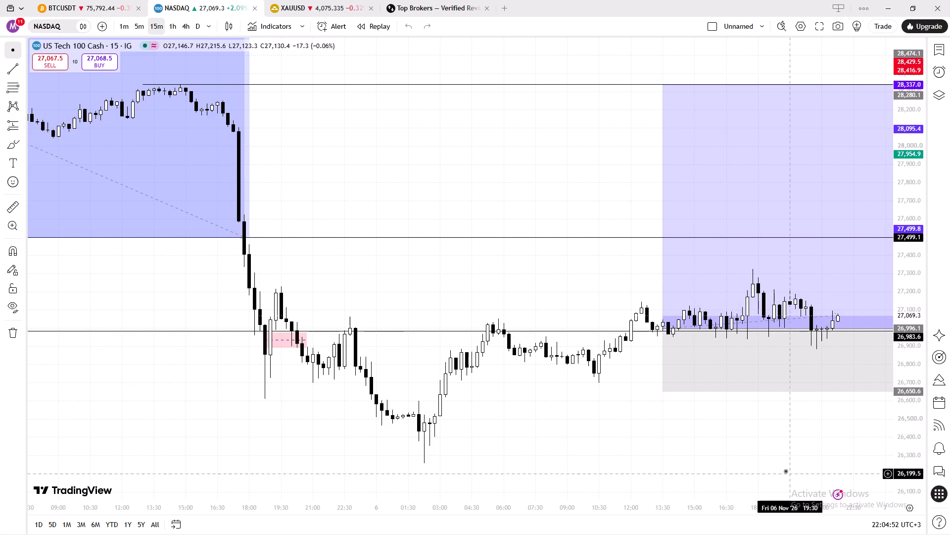
{"action": "left_click_drag", "start_coordinate": [810, 465], "coordinate": [562, 455]}
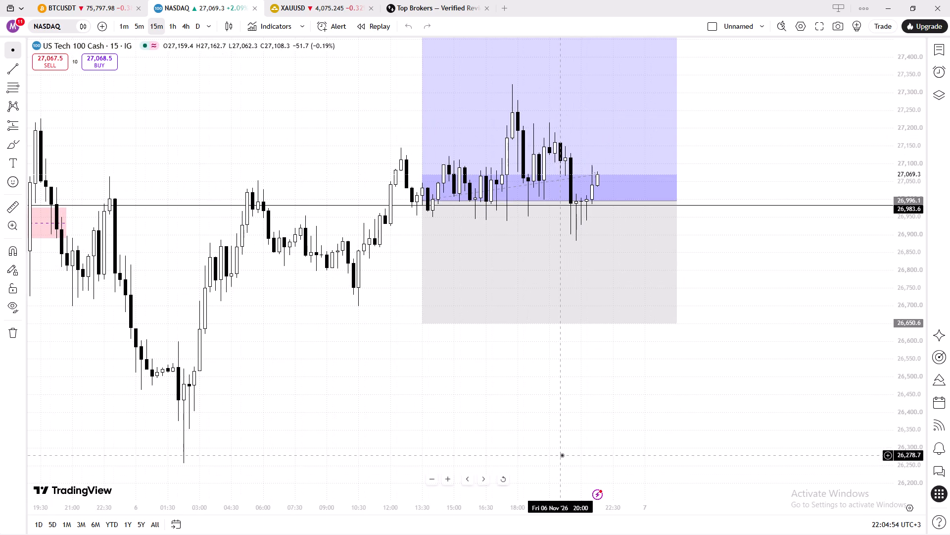
{"action": "left_click", "coordinate": [814, 222]}
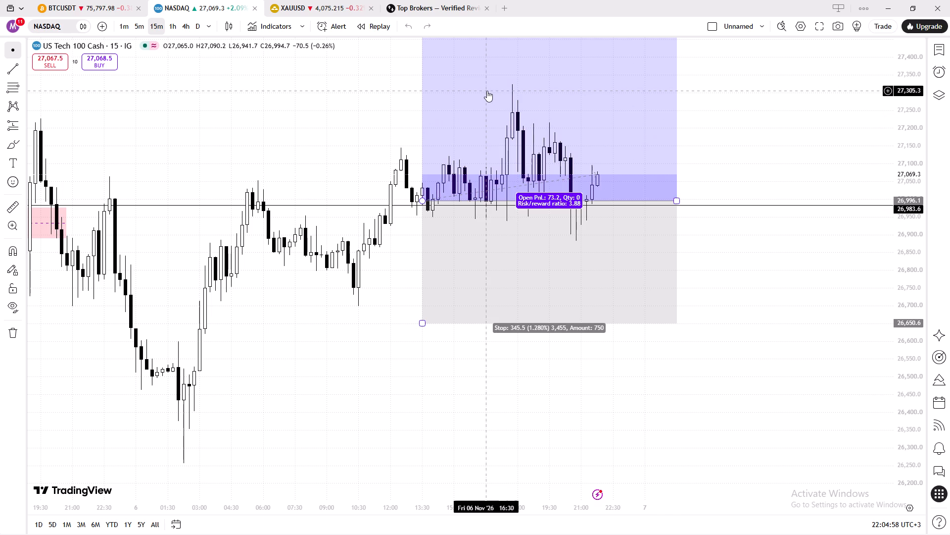
Reload the chart page and set its symbol to NASDAQ.
{"action": "key", "text": "ctrl+r"}
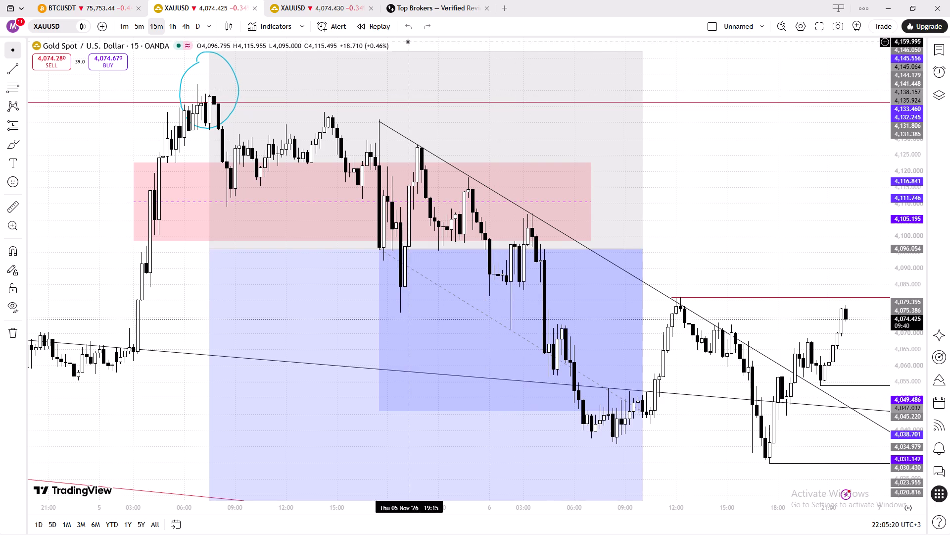
{"action": "left_click", "coordinate": [49, 28]}
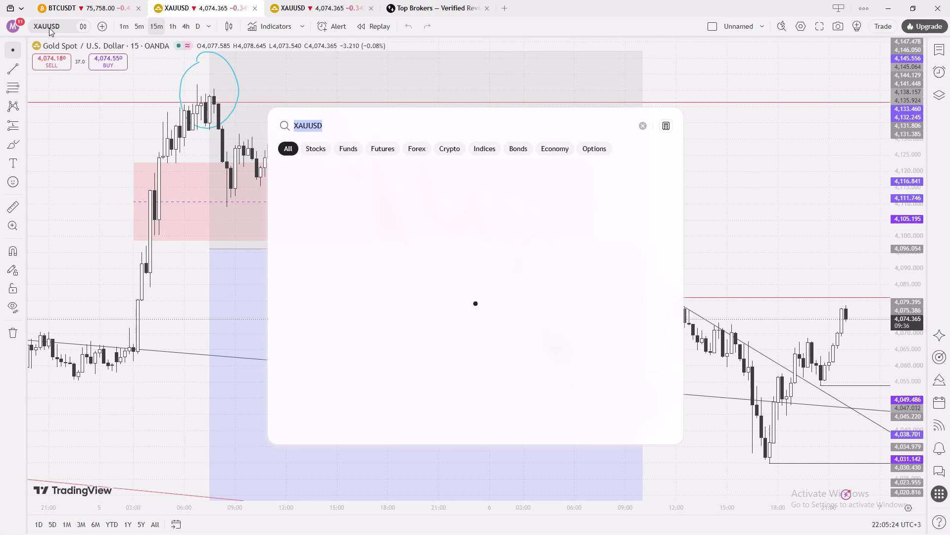
{"action": "type", "text": "NASDAQ"}
{"action": "key", "text": "Return"}
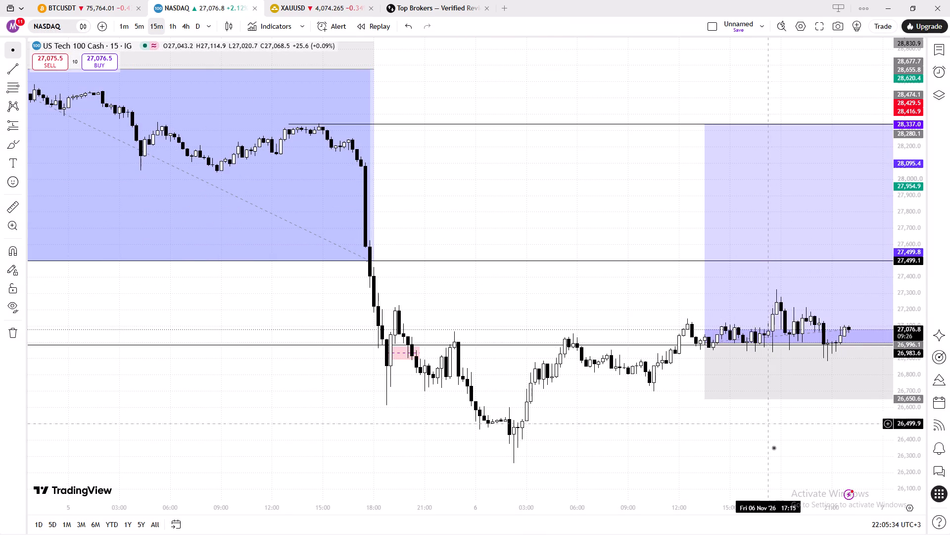
Shorten the NASDAQ long position so that it ends at 15:45 on 6 Nov.
{"action": "left_click_drag", "start_coordinate": [774, 448], "coordinate": [763, 327]}
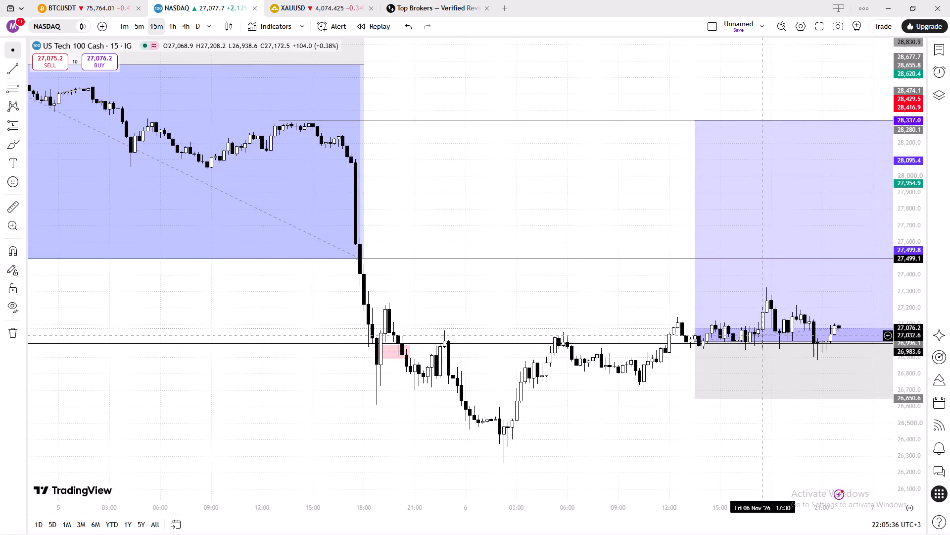
{"action": "left_click_drag", "start_coordinate": [763, 327], "coordinate": [762, 349]}
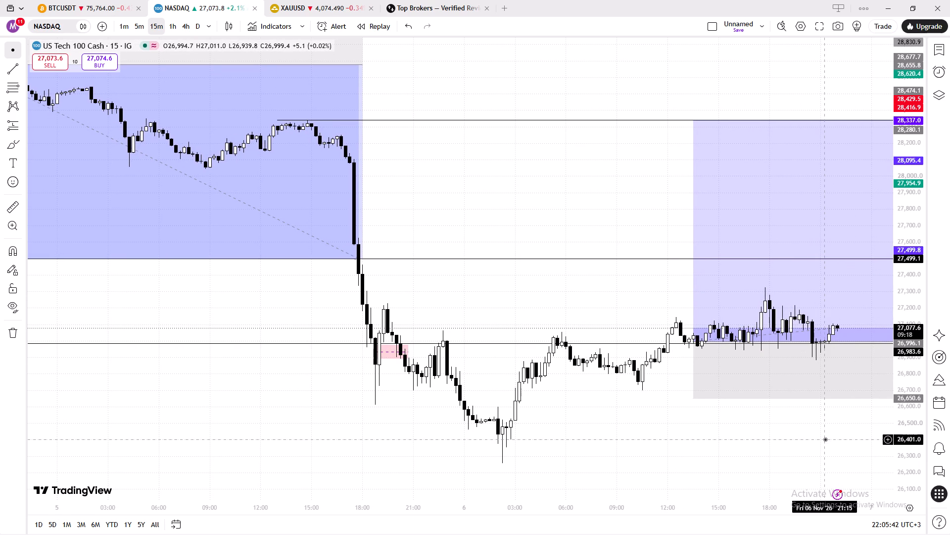
{"action": "left_click_drag", "start_coordinate": [794, 463], "coordinate": [637, 450]}
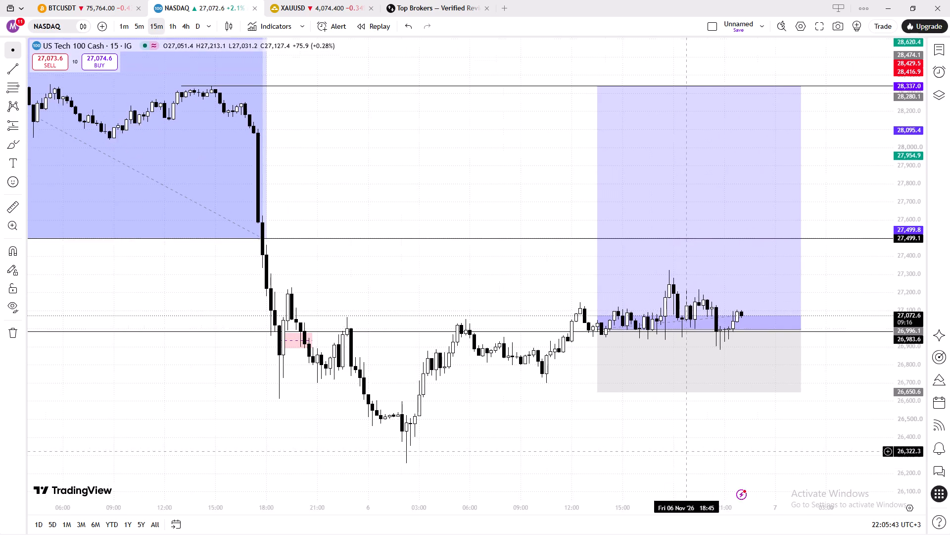
{"action": "left_click_drag", "start_coordinate": [637, 450], "coordinate": [552, 428]}
{"action": "left_click_drag", "start_coordinate": [666, 327], "coordinate": [502, 326]}
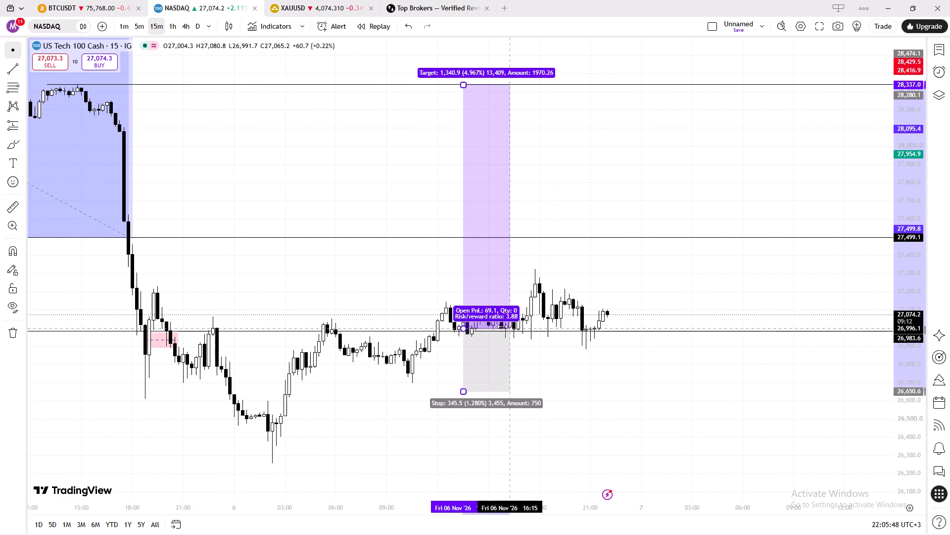
{"action": "left_click_drag", "start_coordinate": [502, 326], "coordinate": [499, 326]}
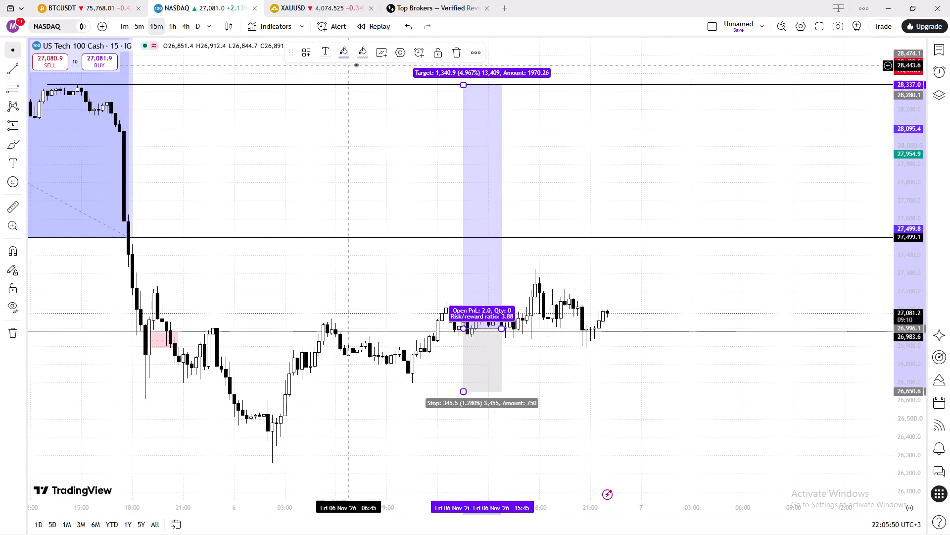
{"action": "left_click", "coordinate": [356, 97]}
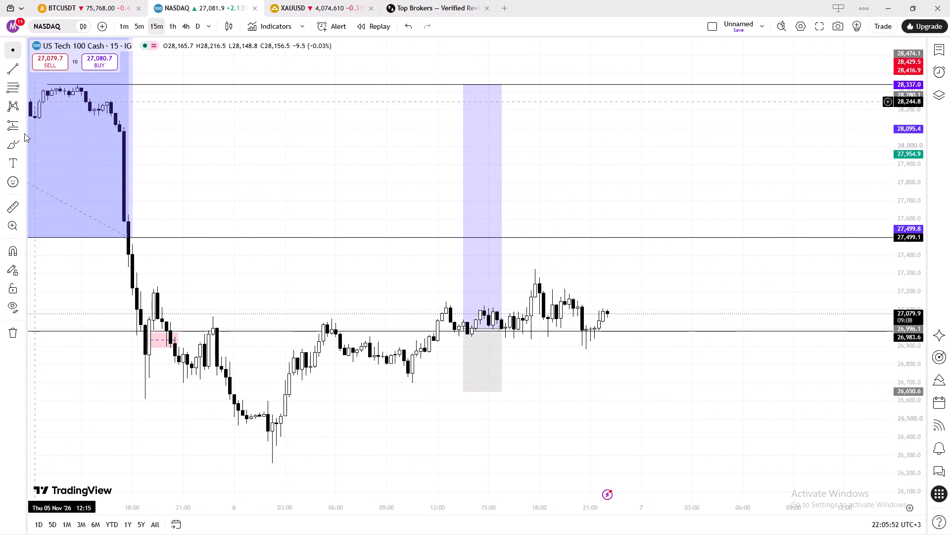
Draw a rectangle zone over the latest 6 Nov candles from about 27,068 down to 27,011, extending to 23:15.
{"action": "left_click", "coordinate": [19, 145]}
{"action": "left_click", "coordinate": [22, 145]}
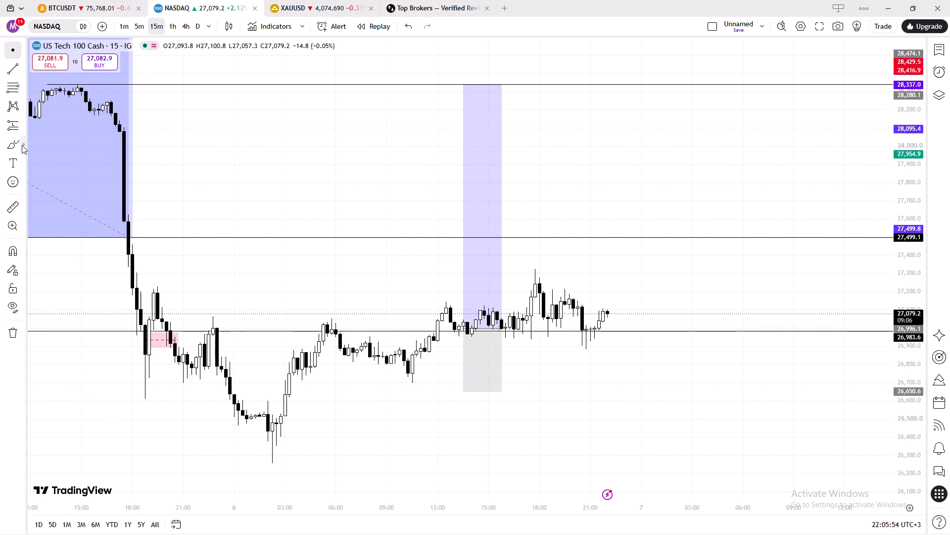
{"action": "left_click", "coordinate": [22, 145]}
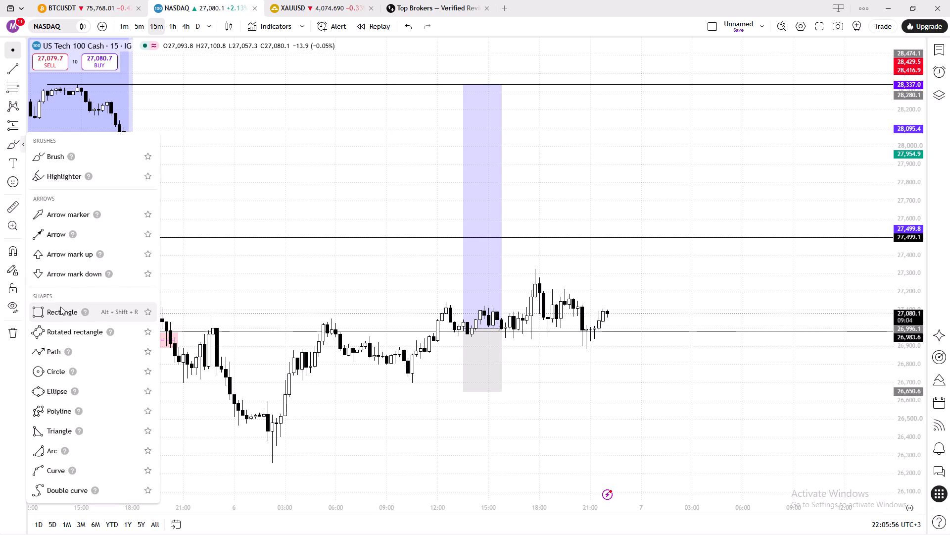
{"action": "left_click", "coordinate": [60, 307]}
{"action": "left_click", "coordinate": [584, 316]}
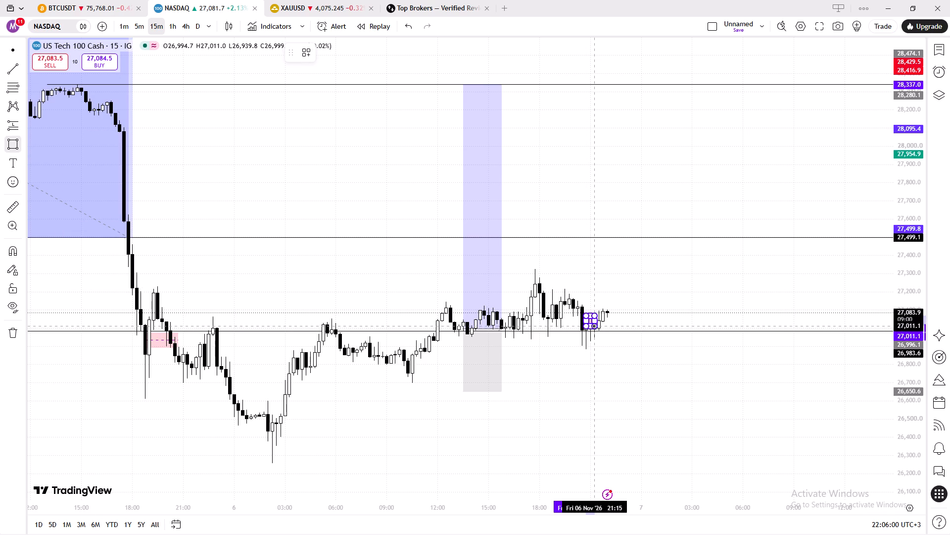
{"action": "left_click", "coordinate": [594, 326]}
{"action": "left_click_drag", "start_coordinate": [595, 322], "coordinate": [626, 323]}
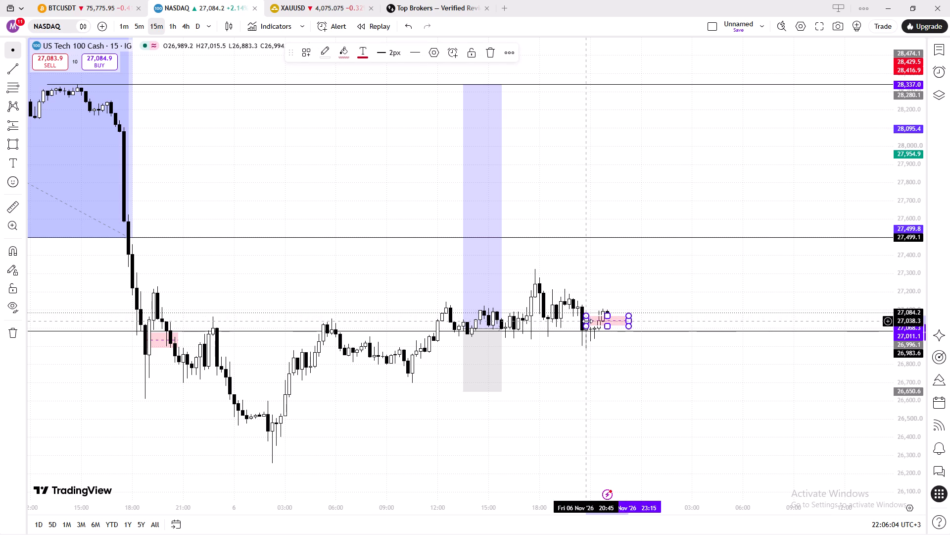
{"action": "left_click_drag", "start_coordinate": [587, 321], "coordinate": [578, 320]}
{"action": "left_click", "coordinate": [653, 365]}
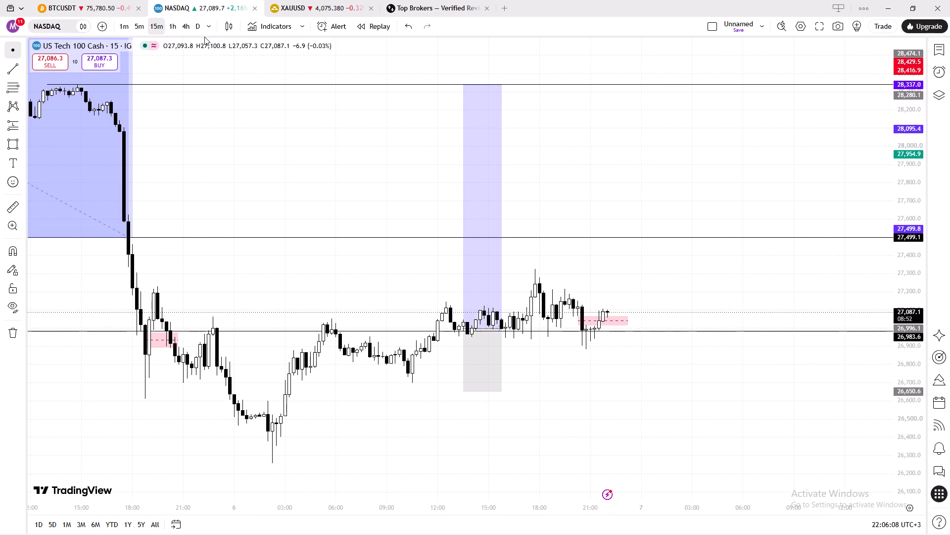
Circle the swing low near 21:00 on 6 Nov, just below the new rectangle zone, with the Brush.
{"action": "left_click", "coordinate": [23, 139]}
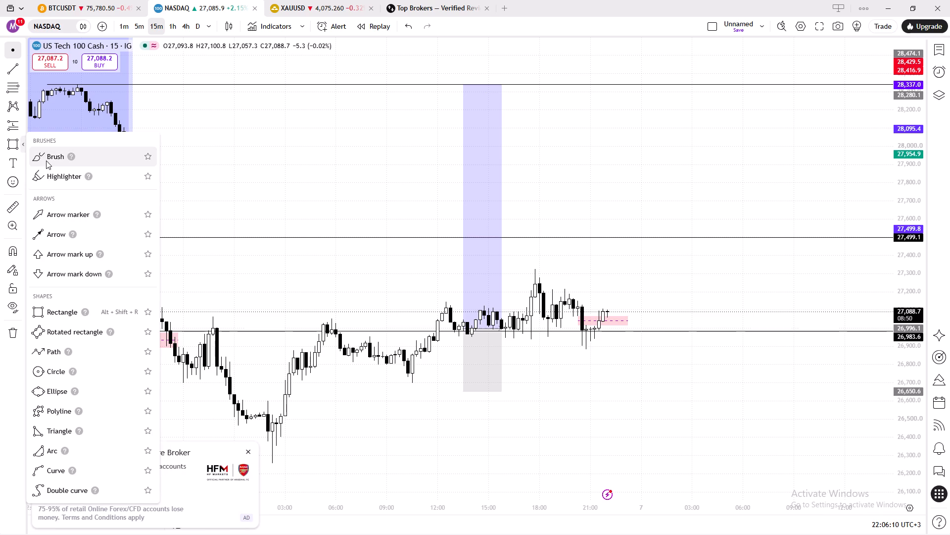
{"action": "left_click", "coordinate": [46, 160]}
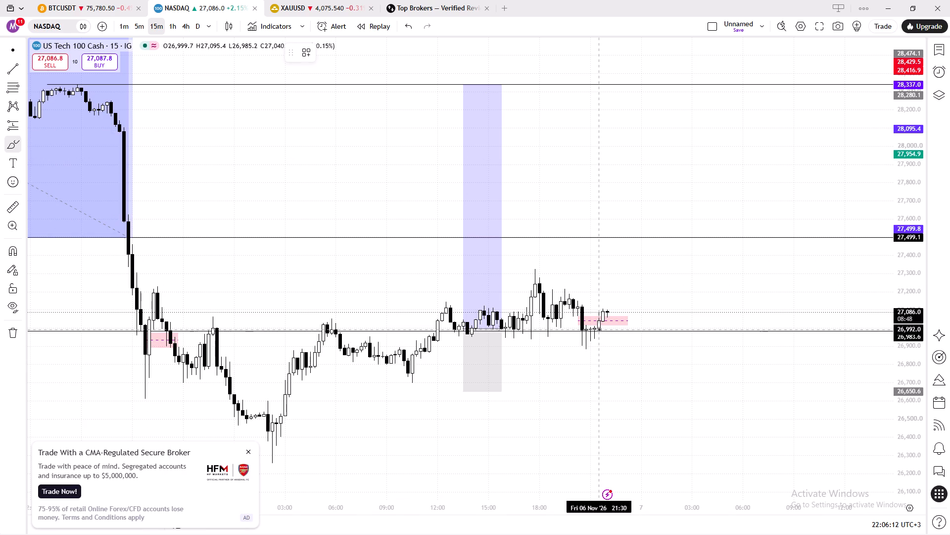
{"action": "left_click_drag", "start_coordinate": [599, 329], "coordinate": [589, 324]}
{"action": "left_click", "coordinate": [589, 324]}
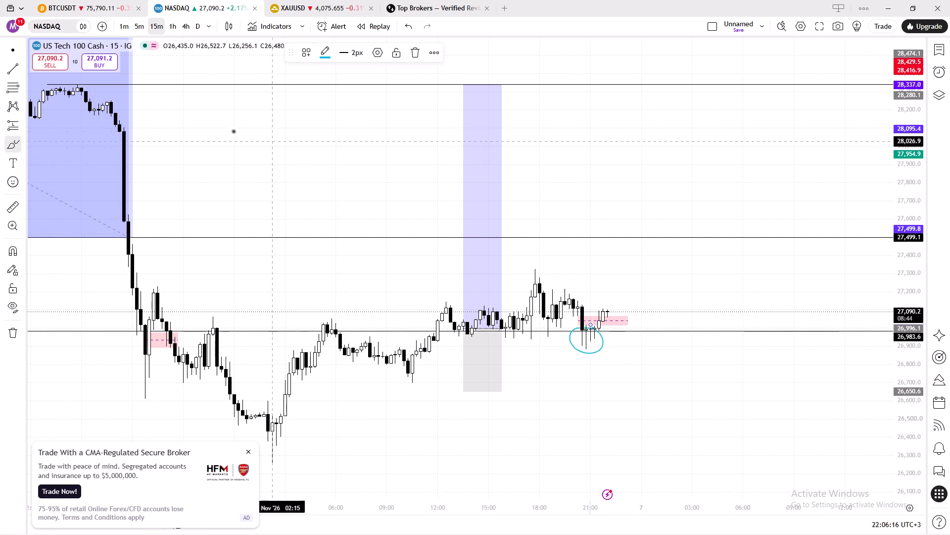
{"action": "left_click", "coordinate": [5, 46]}
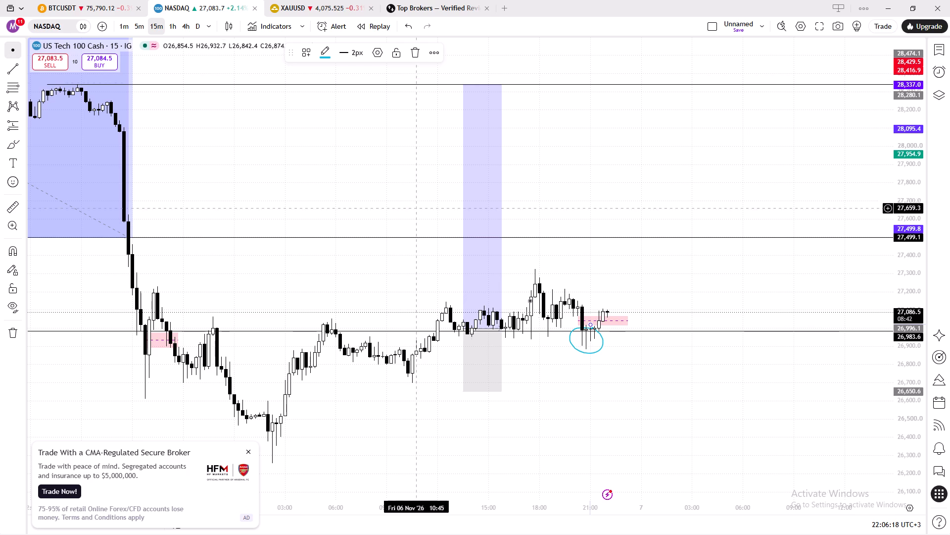
{"action": "left_click", "coordinate": [596, 398]}
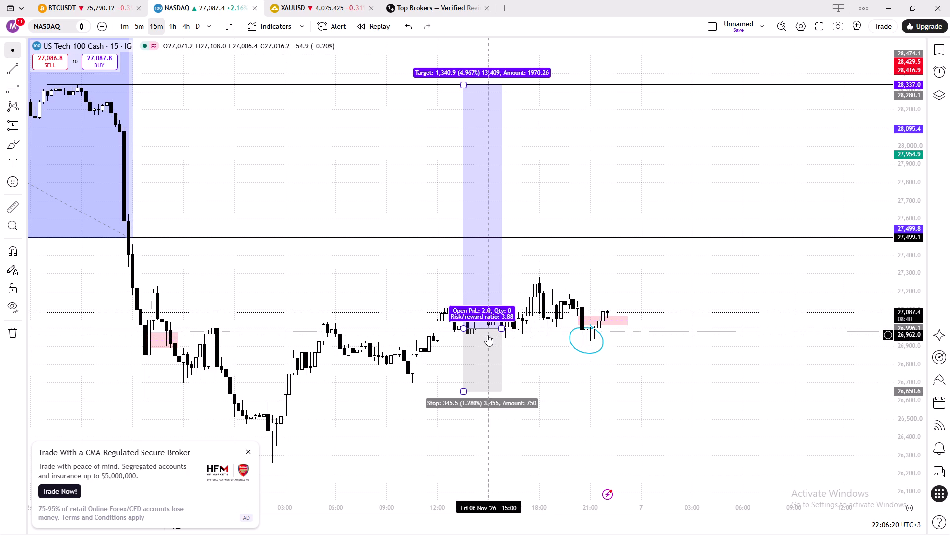
Move the long position to start at 21:15 on 6 Nov with its entry at 27,066.9.
{"action": "left_click_drag", "start_coordinate": [487, 335], "coordinate": [626, 320]}
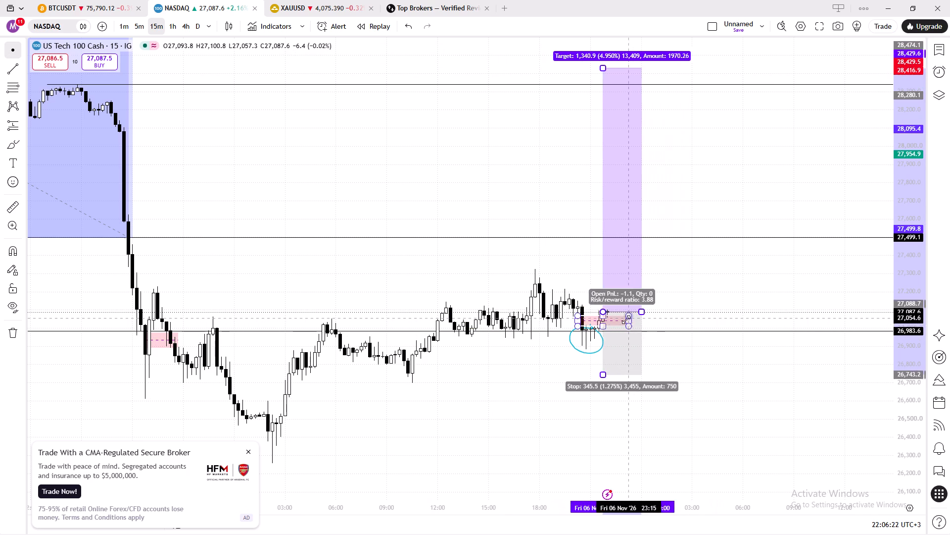
{"action": "left_click_drag", "start_coordinate": [626, 320], "coordinate": [620, 322]}
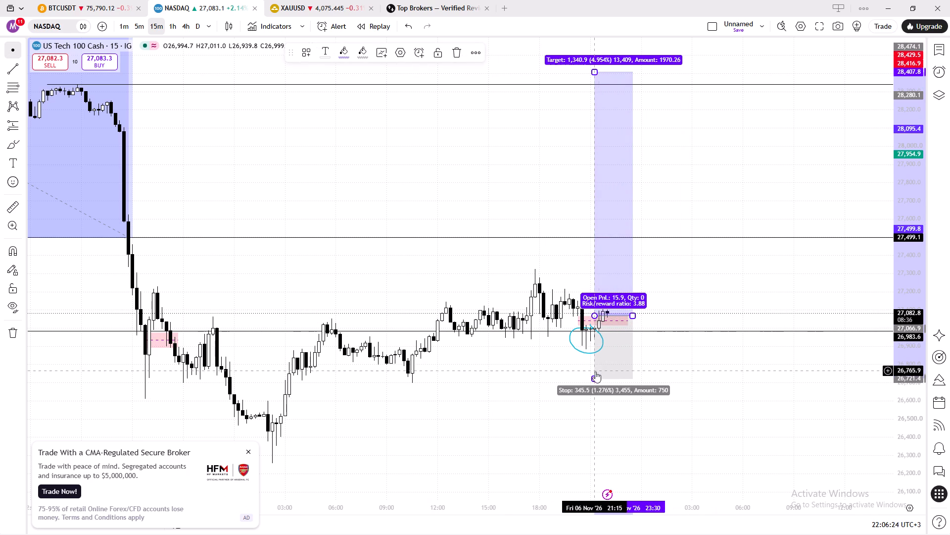
Adjust the long position to a 26,820.4 stop and 28,337.4 target, extending it to 03:45 on 9 Nov.
{"action": "left_click_drag", "start_coordinate": [595, 379], "coordinate": [592, 361]}
{"action": "left_click_drag", "start_coordinate": [633, 316], "coordinate": [703, 328]}
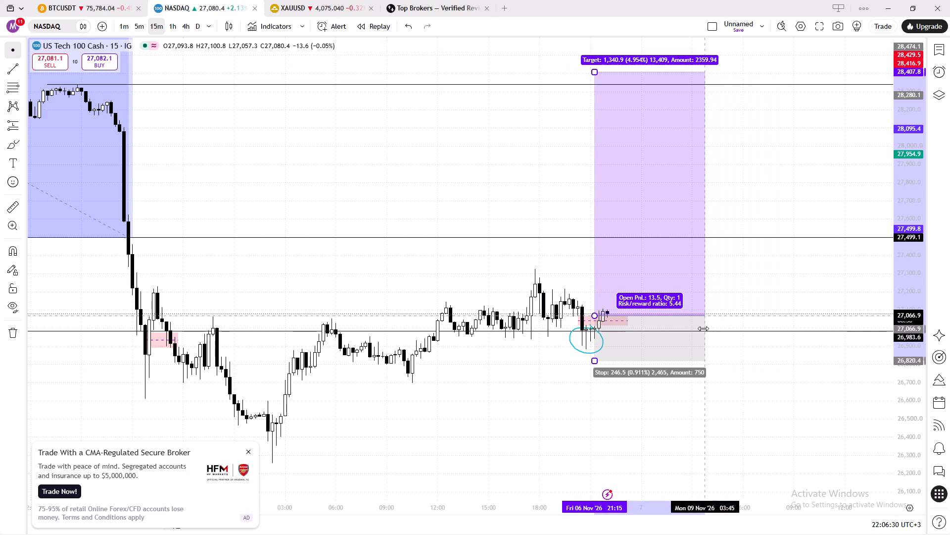
{"action": "left_click_drag", "start_coordinate": [703, 328], "coordinate": [703, 328]}
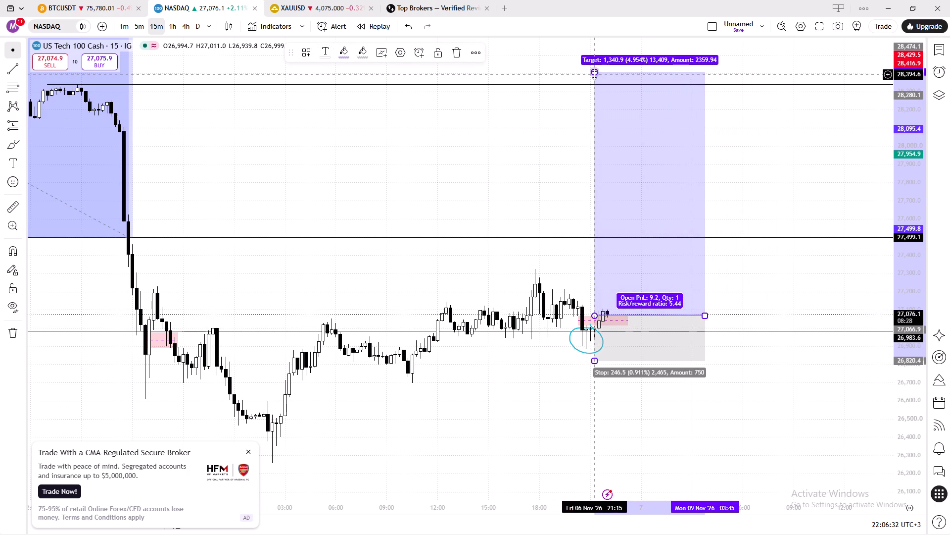
{"action": "left_click_drag", "start_coordinate": [594, 74], "coordinate": [595, 85]}
{"action": "left_click", "coordinate": [500, 161]}
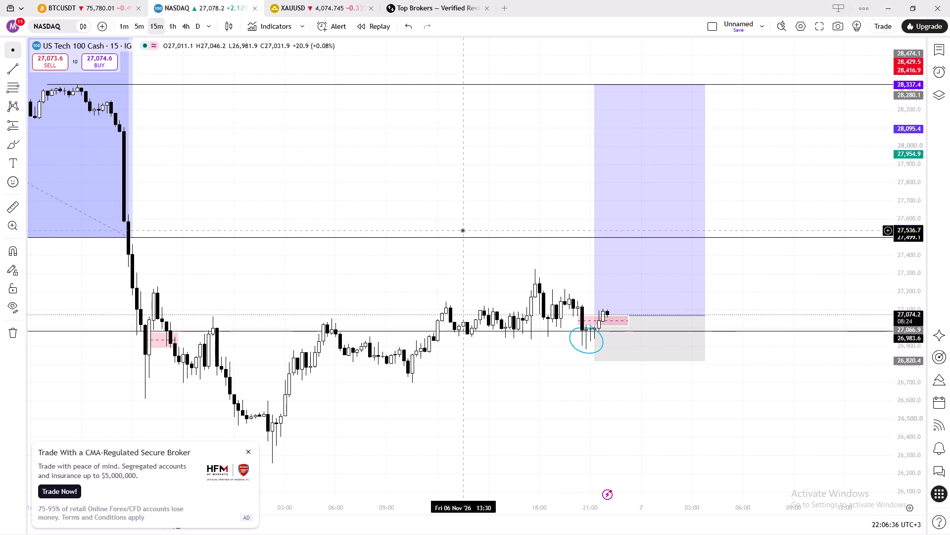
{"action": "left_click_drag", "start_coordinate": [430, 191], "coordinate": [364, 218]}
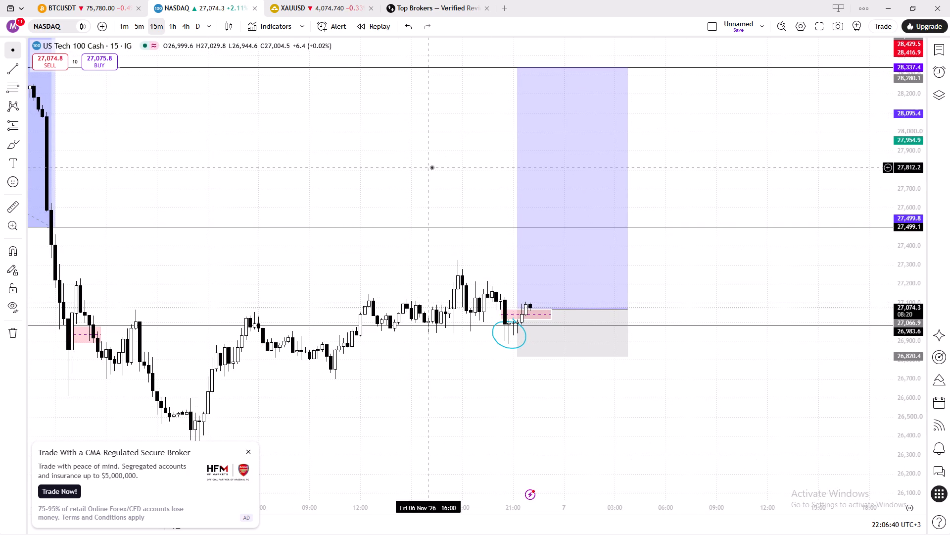
Deselect the long position and close the broker advertisement covering the NASDAQ chart.
{"action": "left_click", "coordinate": [627, 227]}
{"action": "left_click", "coordinate": [325, 135]}
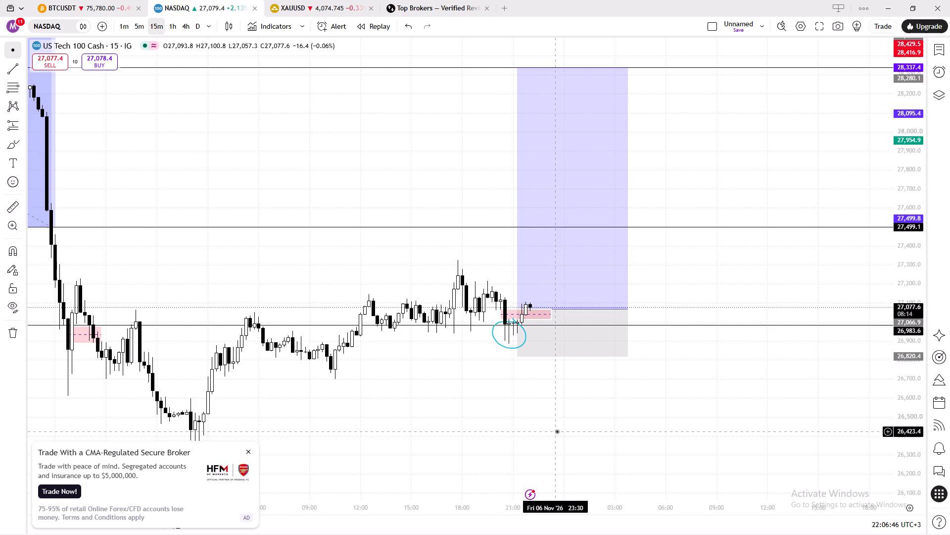
{"action": "left_click_drag", "start_coordinate": [520, 421], "coordinate": [528, 426]}
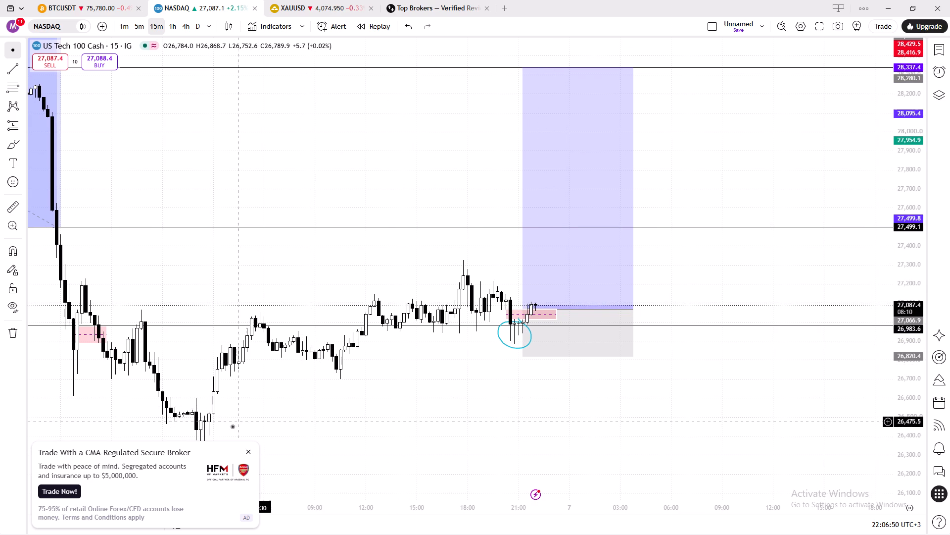
{"action": "left_click", "coordinate": [246, 451]}
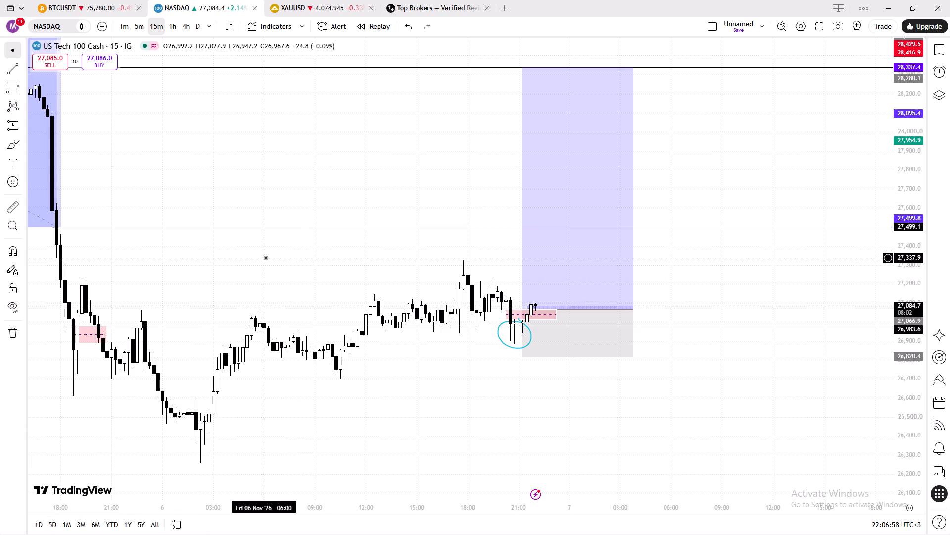
Draw a red horizontal trend line at about 26,941.9 from 17:30 to 21:15 on 6 Nov, running into the circled swing low.
{"action": "left_click", "coordinate": [8, 69]}
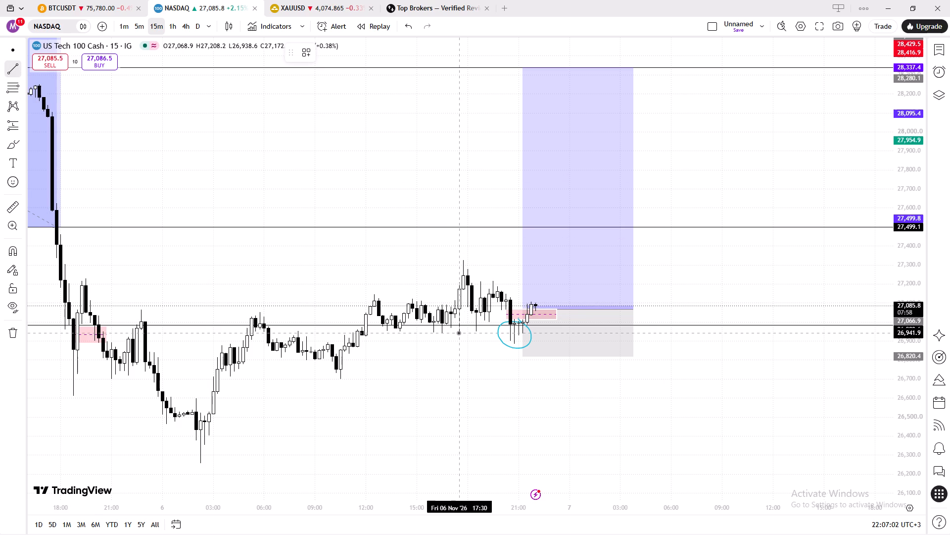
{"action": "left_click_drag", "start_coordinate": [459, 333], "coordinate": [519, 333]}
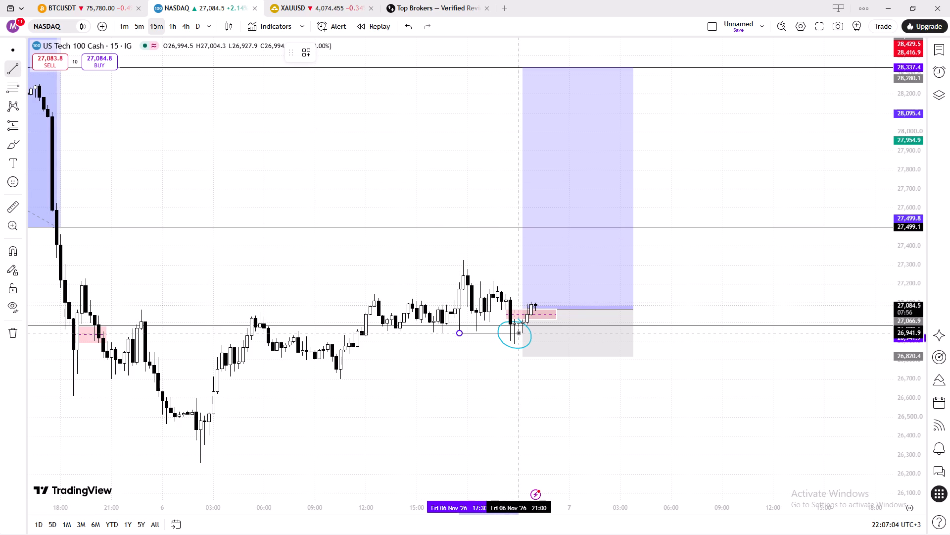
{"action": "left_click_drag", "start_coordinate": [519, 333], "coordinate": [523, 333]}
{"action": "left_click", "coordinate": [523, 333]}
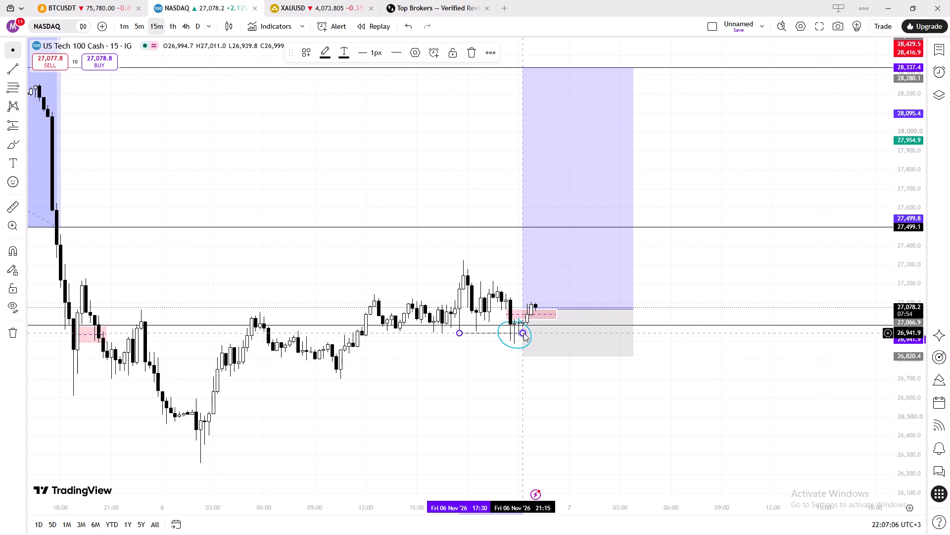
{"action": "left_click", "coordinate": [326, 52]}
{"action": "left_click", "coordinate": [326, 86]}
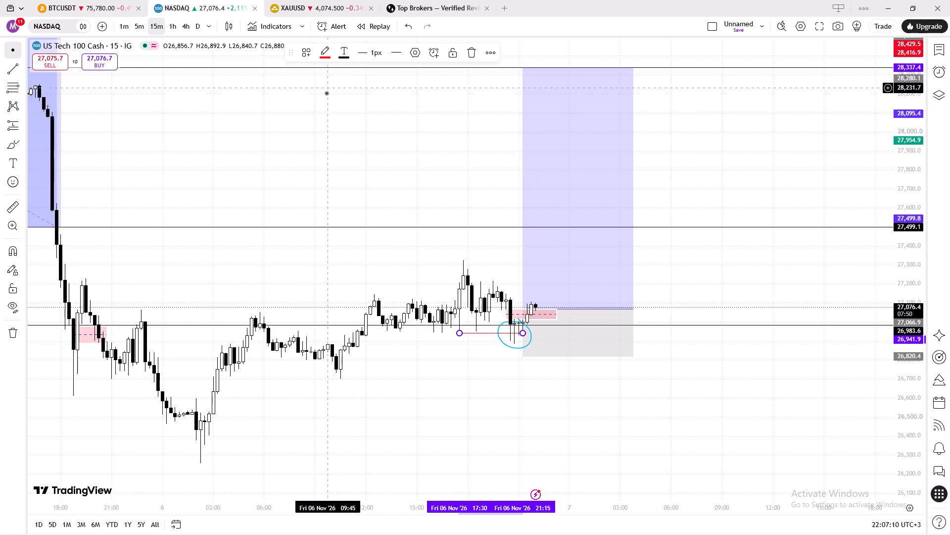
{"action": "left_click", "coordinate": [341, 140]}
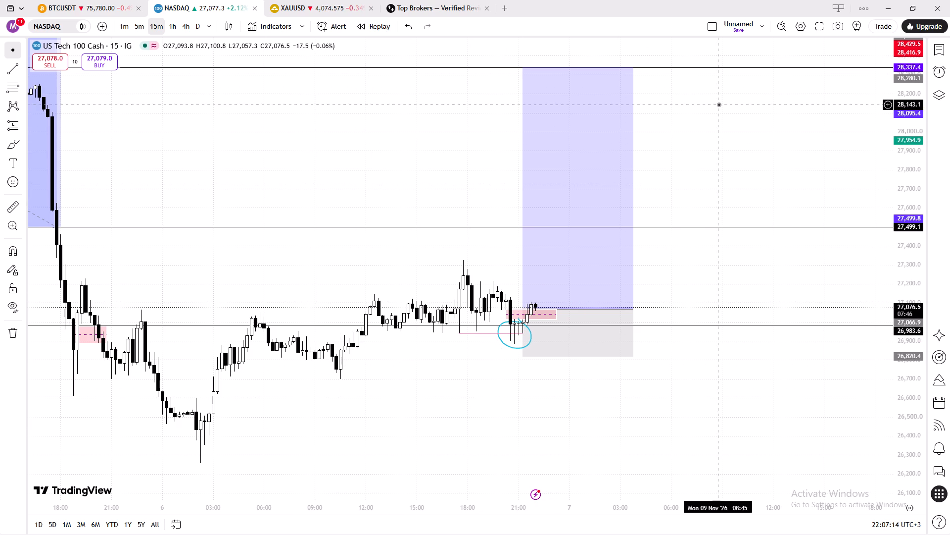
Download a snapshot image of the NASDAQ chart.
{"action": "left_click", "coordinate": [837, 30]}
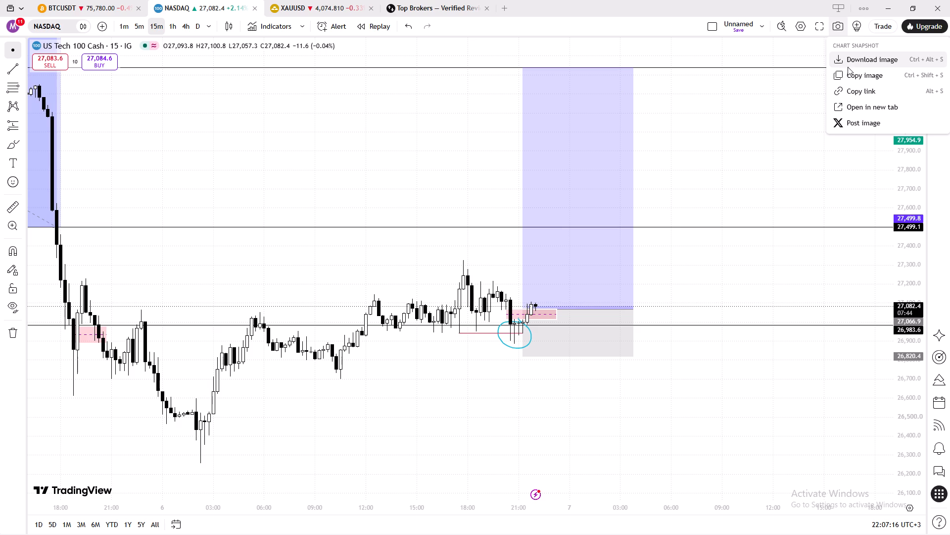
{"action": "left_click", "coordinate": [852, 62]}
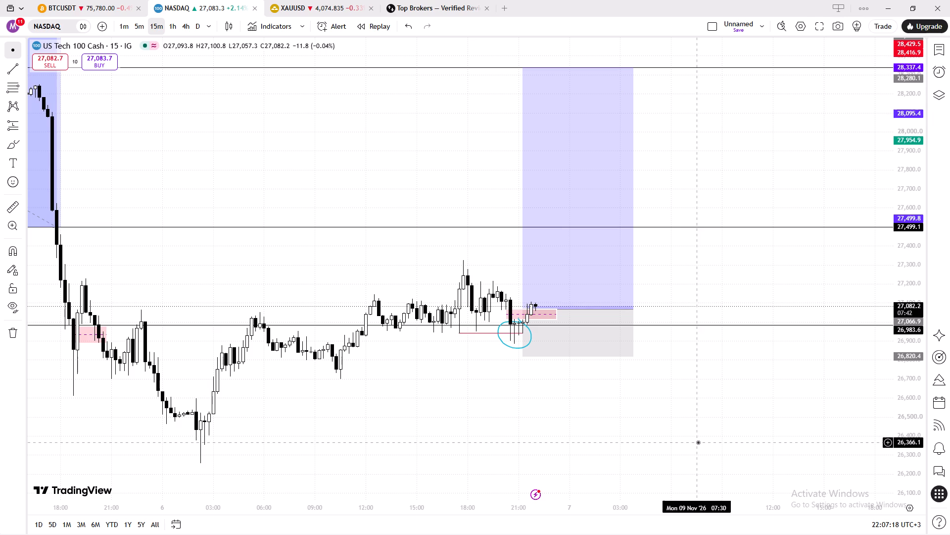
{"action": "left_click", "coordinate": [605, 428]}
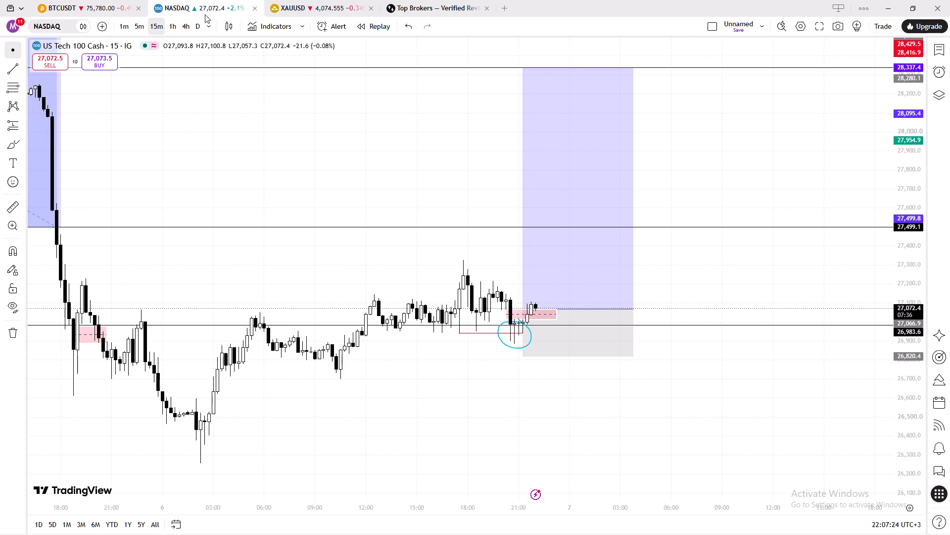
Switch to the XAUUSD chart to review it, closing the referral rewards advertisement.
{"action": "left_click", "coordinate": [343, 3]}
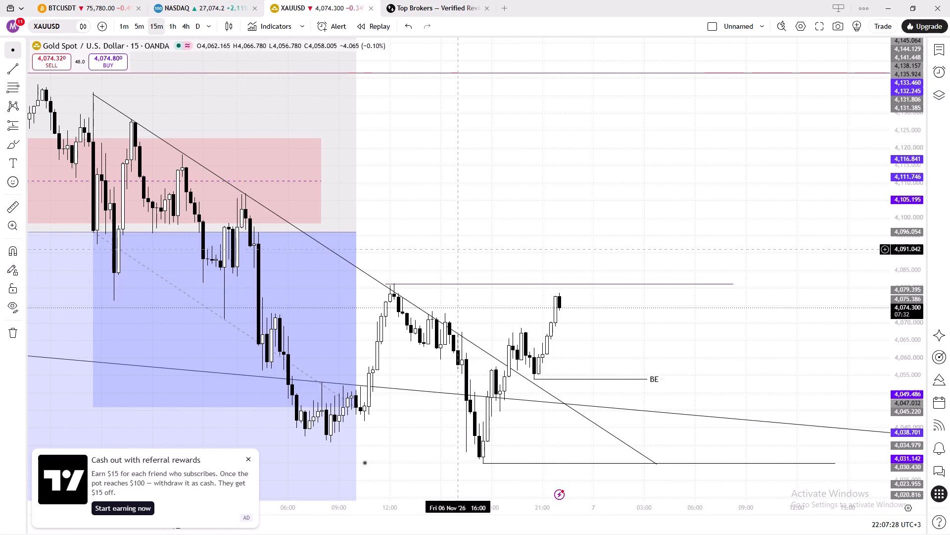
{"action": "left_click", "coordinate": [248, 458]}
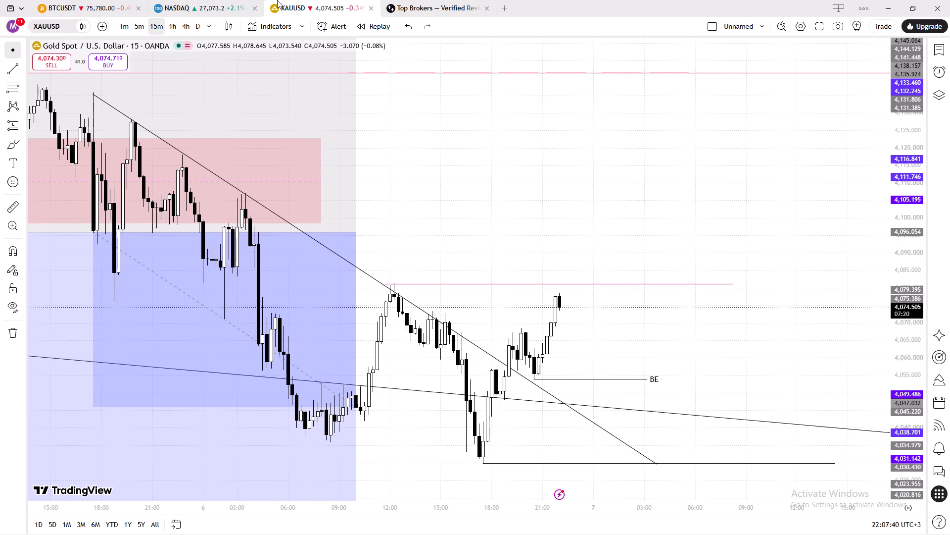
Switch to the BTCUSDT chart, restore its connection and set it to the 15-minute timeframe.
{"action": "left_click", "coordinate": [106, 3]}
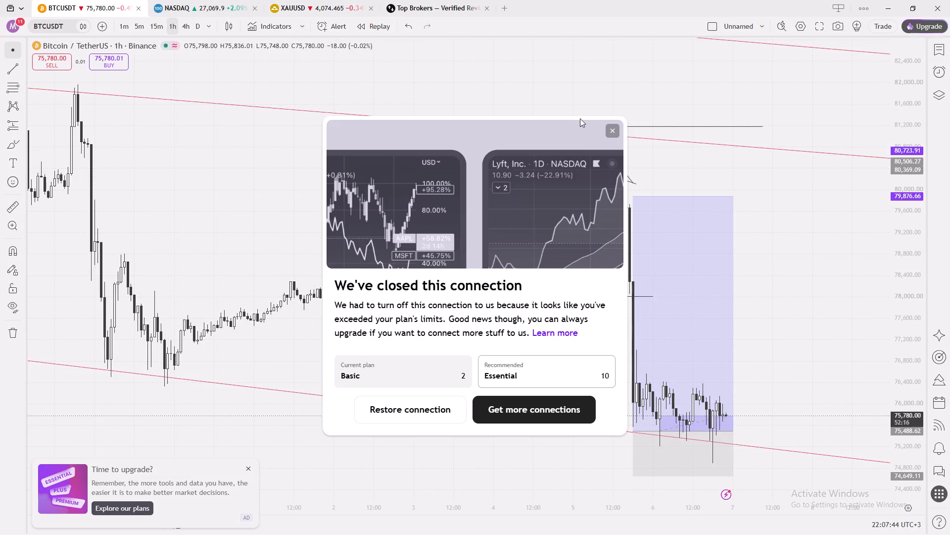
{"action": "left_click", "coordinate": [396, 420]}
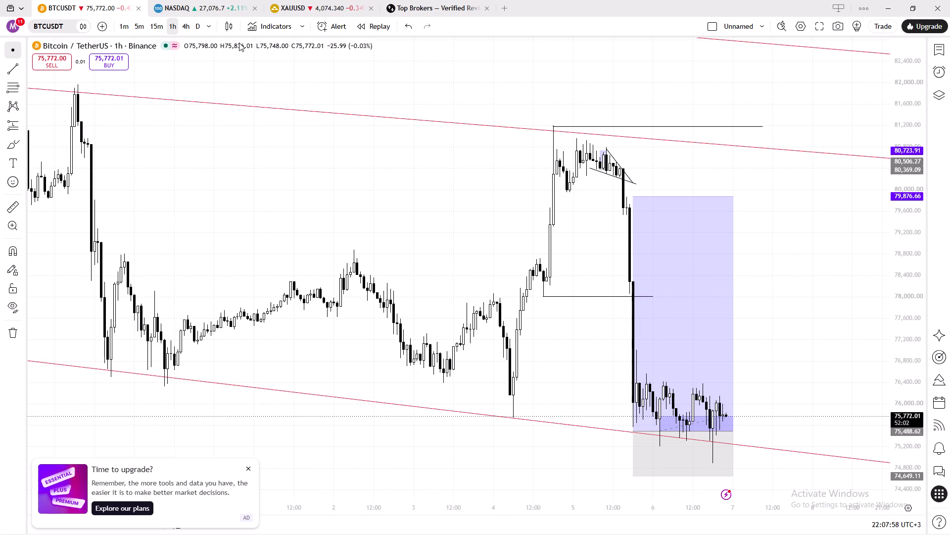
{"action": "left_click", "coordinate": [156, 21]}
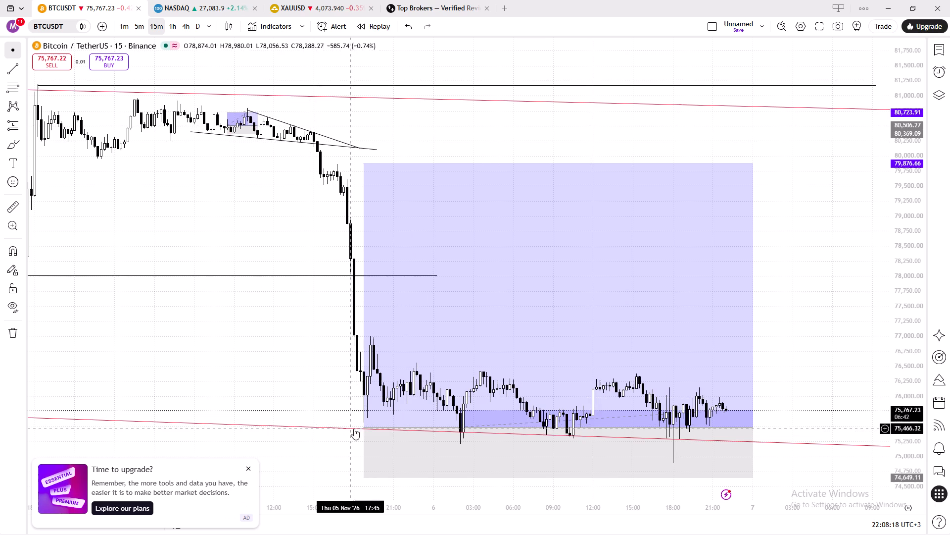
Move the BTCUSDT long position's start to 01:15 on 6 Nov with its entry at 75,383.94.
{"action": "left_click_drag", "start_coordinate": [363, 427], "coordinate": [446, 431]}
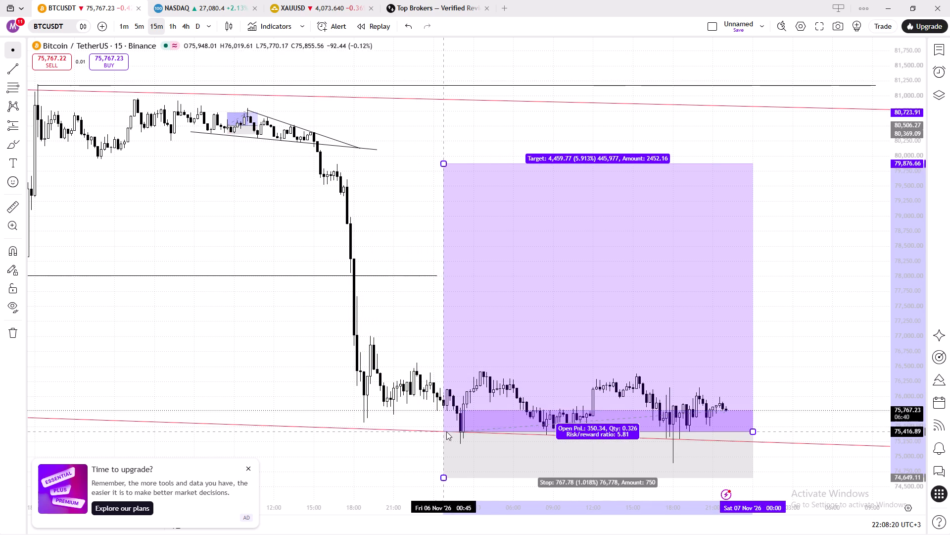
{"action": "left_click_drag", "start_coordinate": [446, 431], "coordinate": [451, 433]}
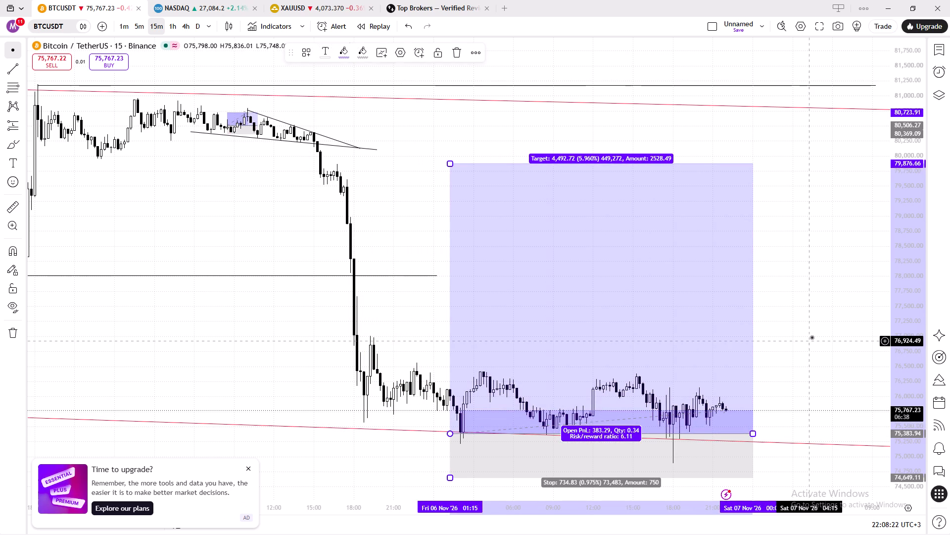
{"action": "left_click", "coordinate": [812, 337]}
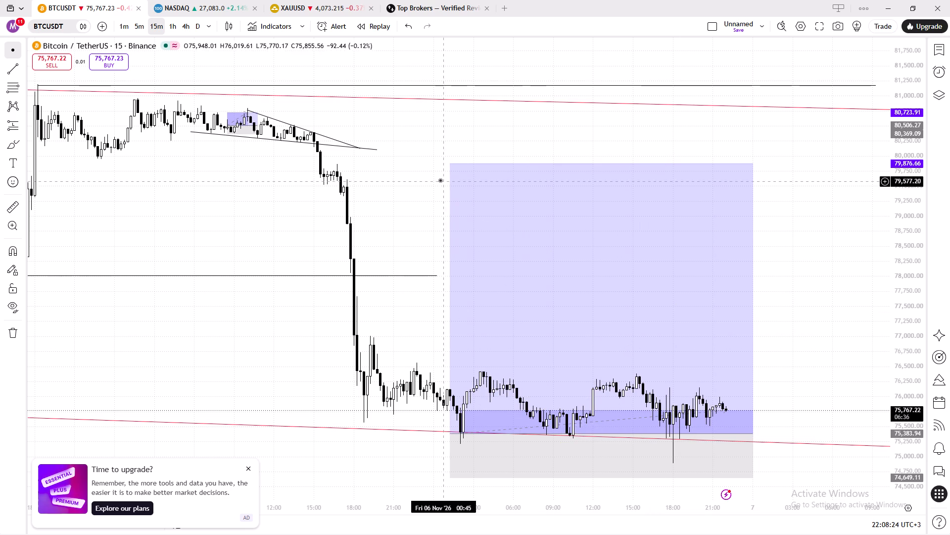